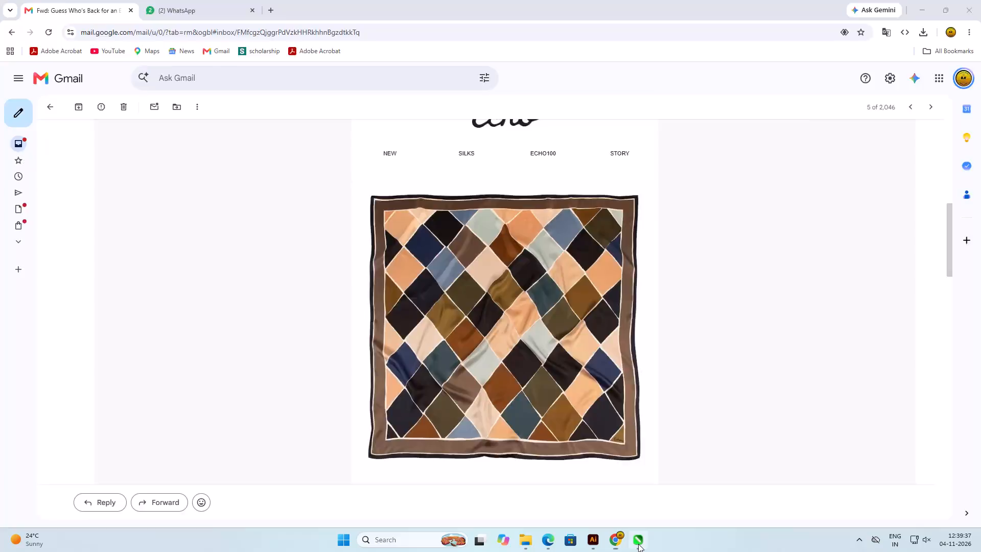
Switch to Adobe Illustrator, where the floral document 2 100x180cm.pdf is open.
{"action": "left_click", "coordinate": [606, 409]}
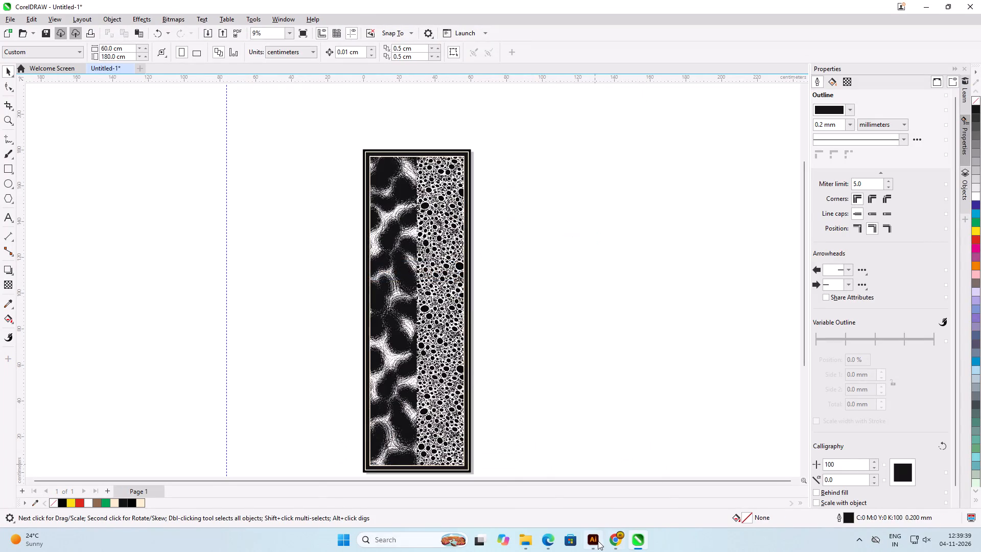
{"action": "left_click", "coordinate": [597, 541]}
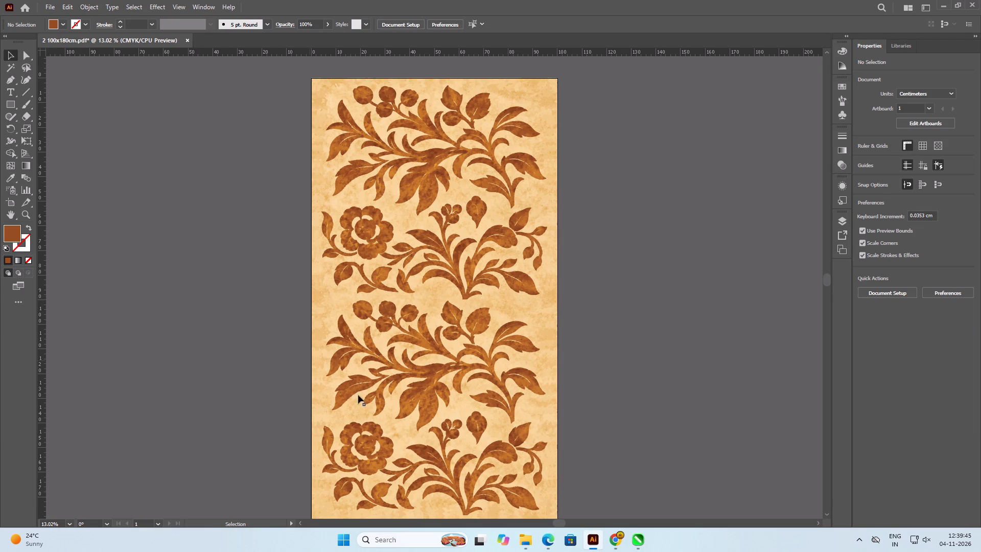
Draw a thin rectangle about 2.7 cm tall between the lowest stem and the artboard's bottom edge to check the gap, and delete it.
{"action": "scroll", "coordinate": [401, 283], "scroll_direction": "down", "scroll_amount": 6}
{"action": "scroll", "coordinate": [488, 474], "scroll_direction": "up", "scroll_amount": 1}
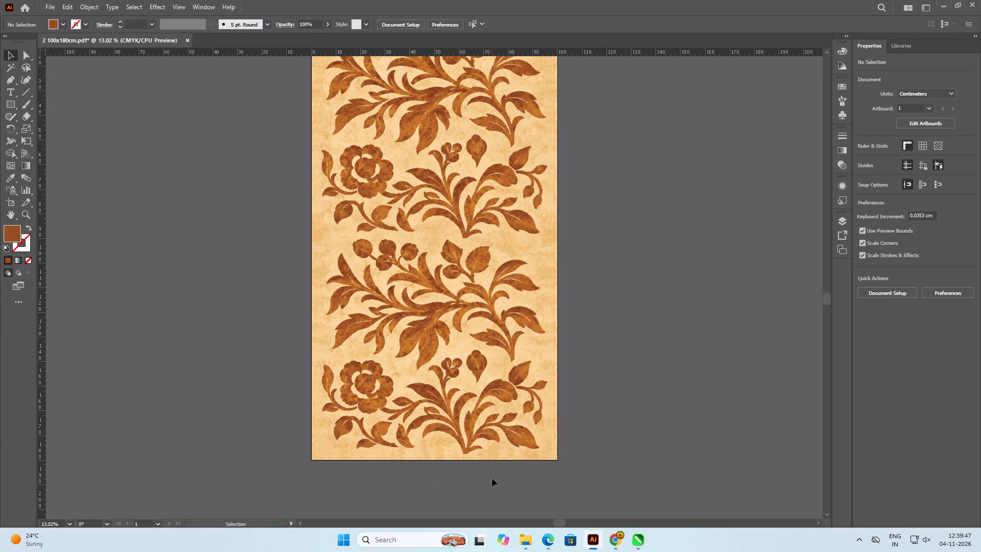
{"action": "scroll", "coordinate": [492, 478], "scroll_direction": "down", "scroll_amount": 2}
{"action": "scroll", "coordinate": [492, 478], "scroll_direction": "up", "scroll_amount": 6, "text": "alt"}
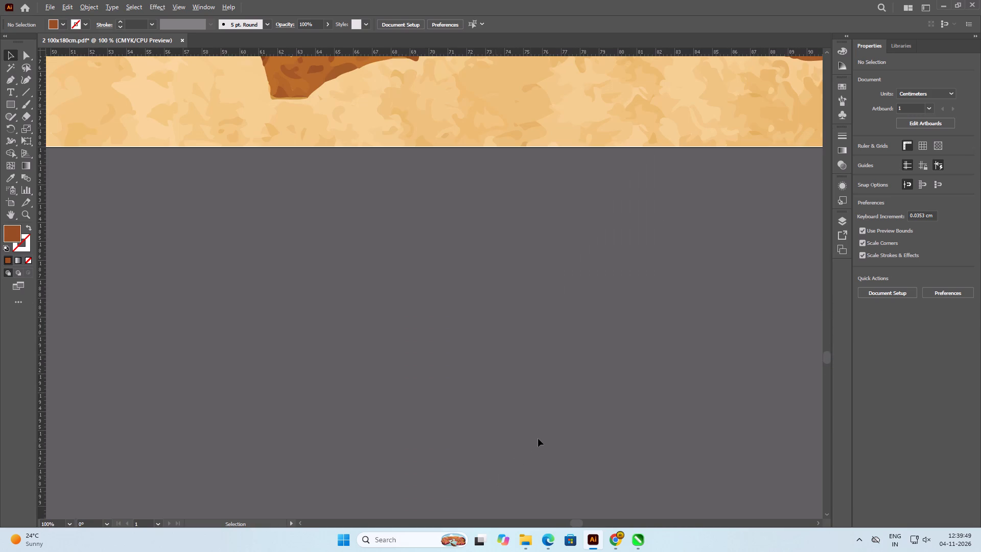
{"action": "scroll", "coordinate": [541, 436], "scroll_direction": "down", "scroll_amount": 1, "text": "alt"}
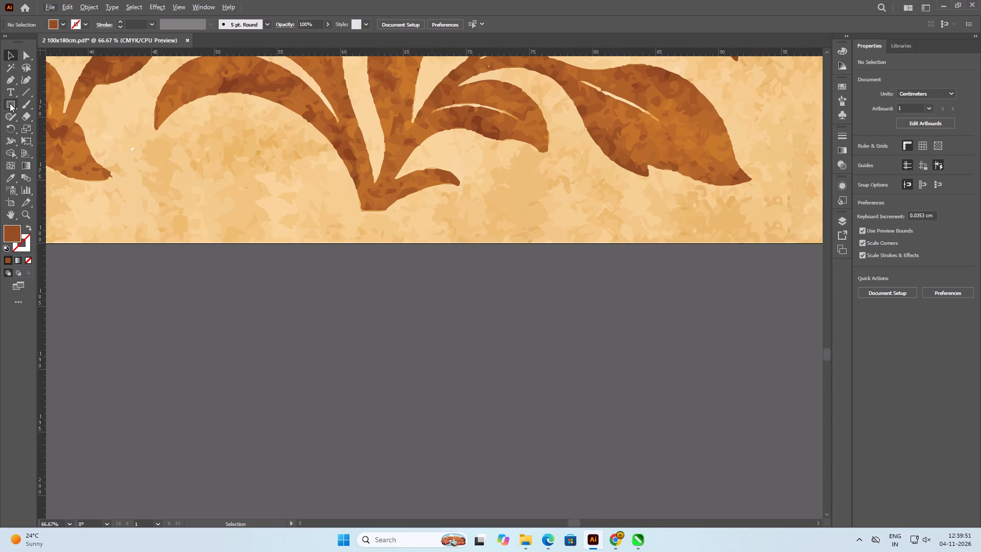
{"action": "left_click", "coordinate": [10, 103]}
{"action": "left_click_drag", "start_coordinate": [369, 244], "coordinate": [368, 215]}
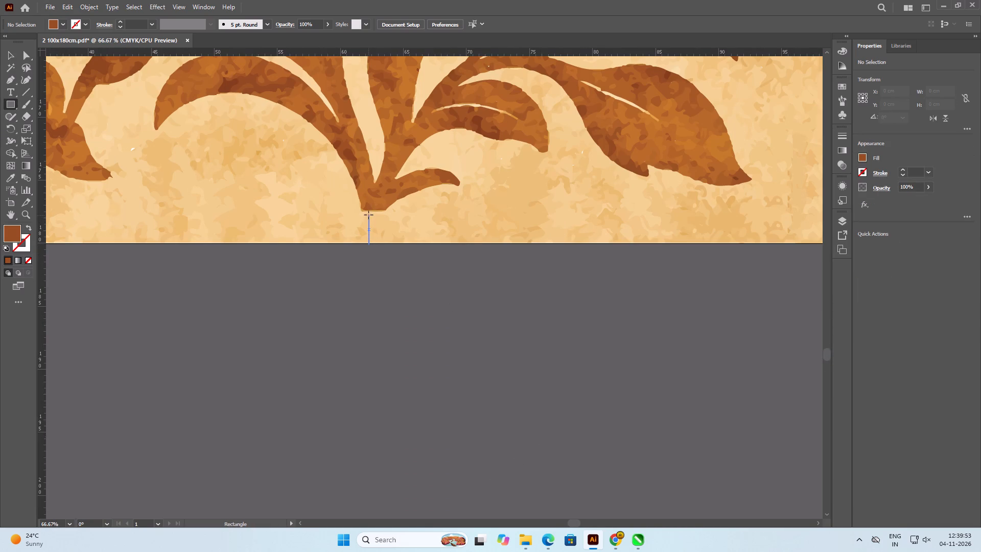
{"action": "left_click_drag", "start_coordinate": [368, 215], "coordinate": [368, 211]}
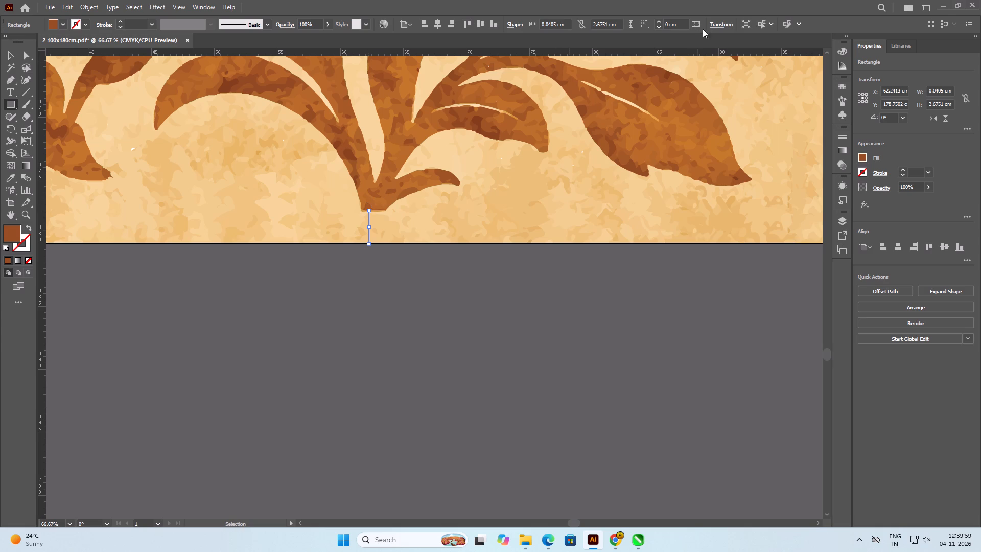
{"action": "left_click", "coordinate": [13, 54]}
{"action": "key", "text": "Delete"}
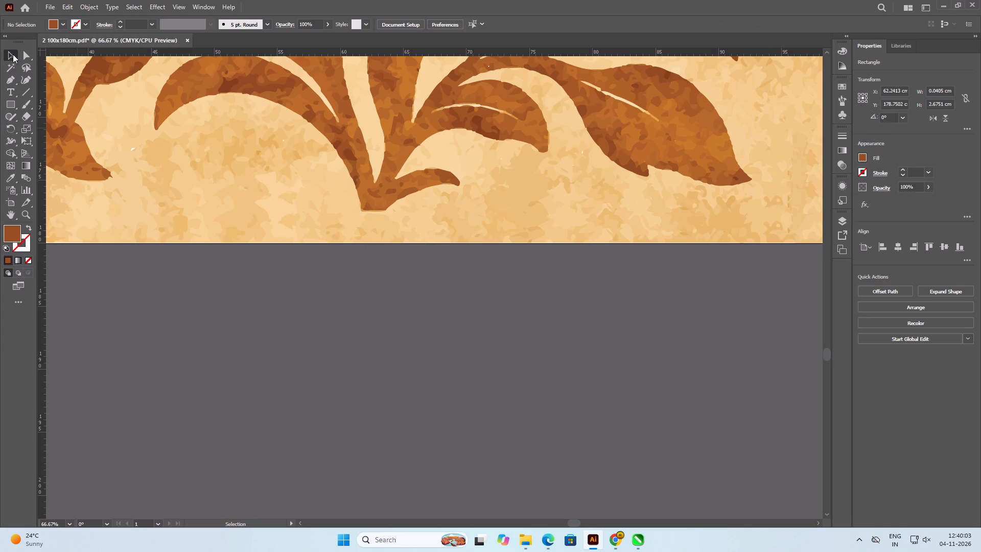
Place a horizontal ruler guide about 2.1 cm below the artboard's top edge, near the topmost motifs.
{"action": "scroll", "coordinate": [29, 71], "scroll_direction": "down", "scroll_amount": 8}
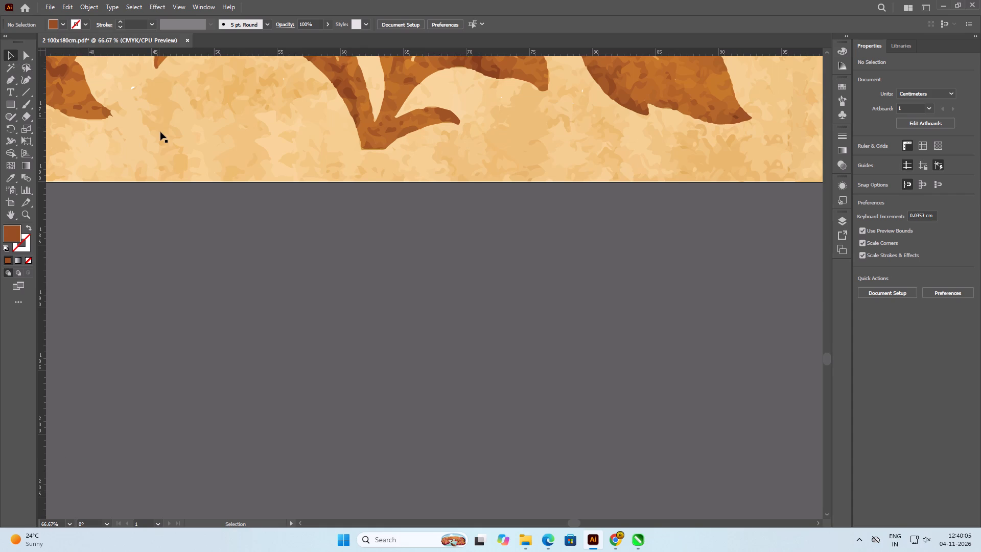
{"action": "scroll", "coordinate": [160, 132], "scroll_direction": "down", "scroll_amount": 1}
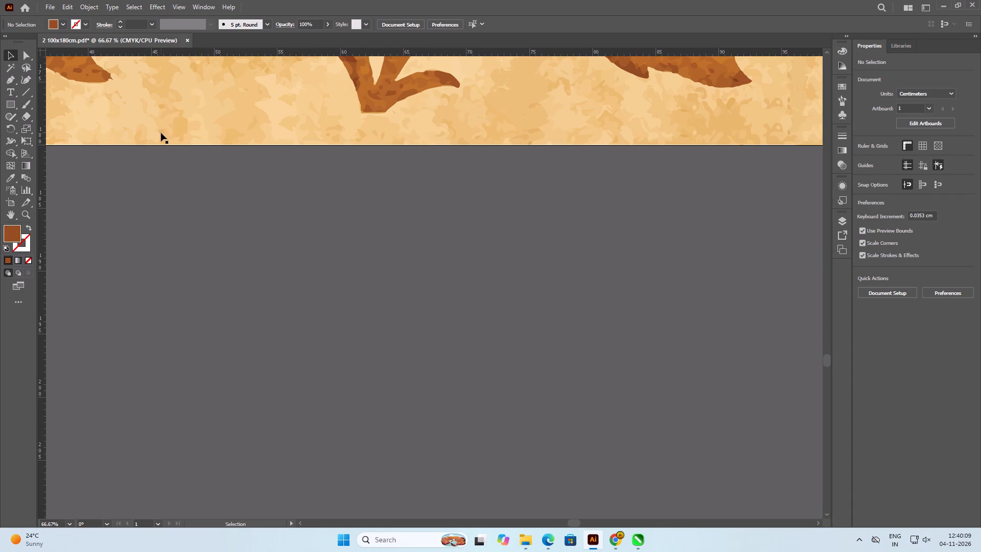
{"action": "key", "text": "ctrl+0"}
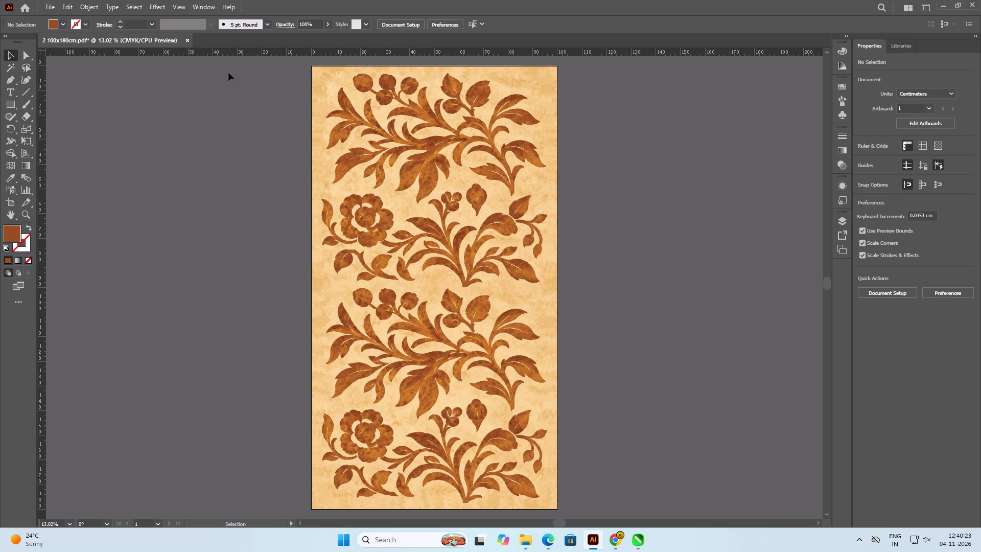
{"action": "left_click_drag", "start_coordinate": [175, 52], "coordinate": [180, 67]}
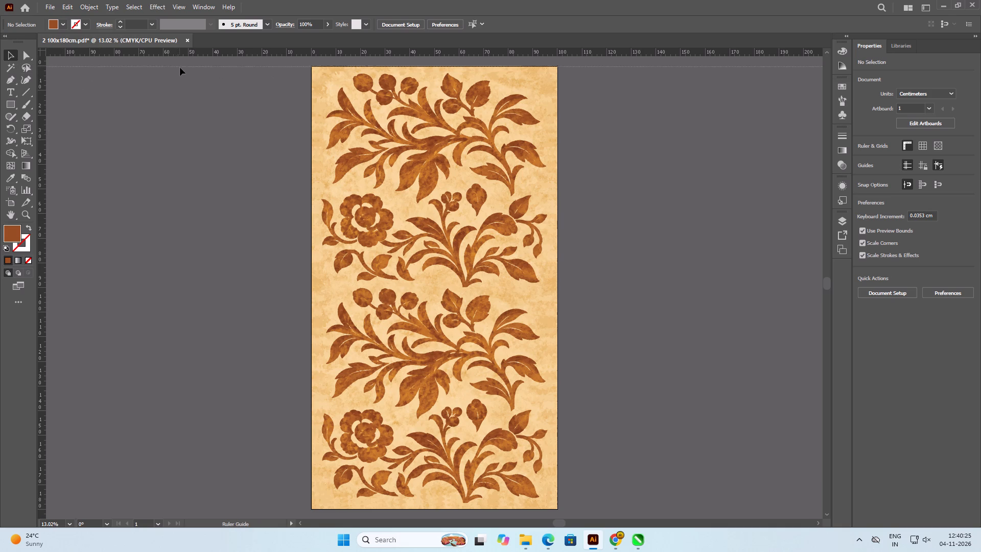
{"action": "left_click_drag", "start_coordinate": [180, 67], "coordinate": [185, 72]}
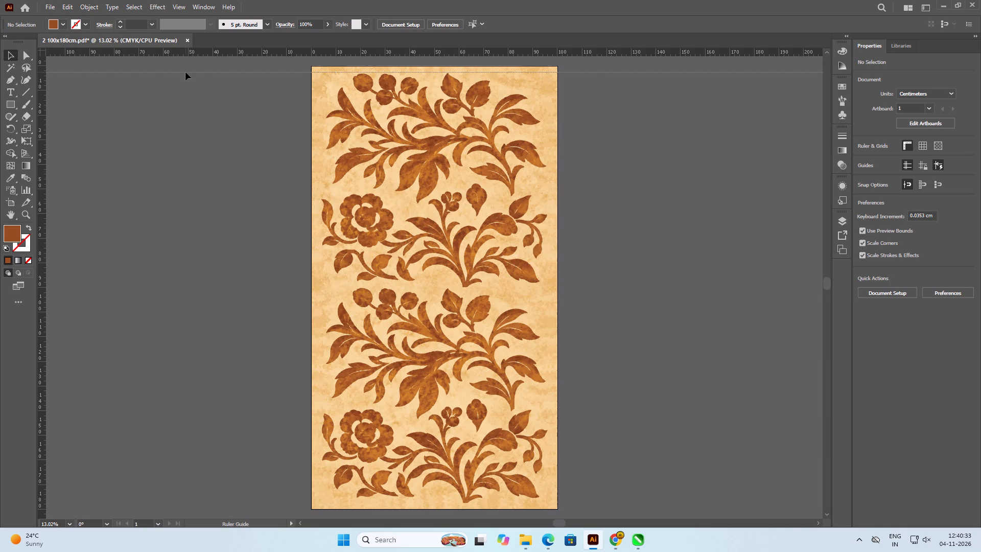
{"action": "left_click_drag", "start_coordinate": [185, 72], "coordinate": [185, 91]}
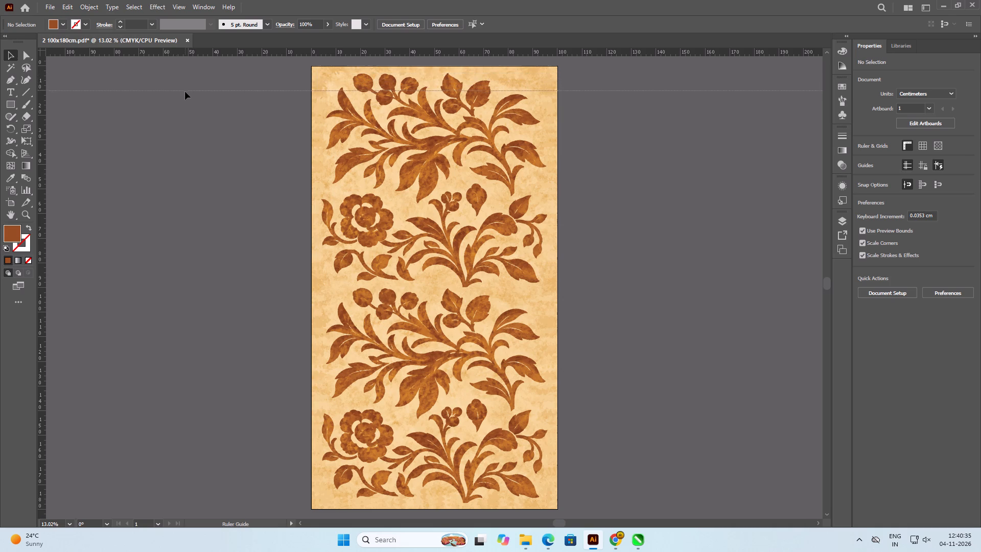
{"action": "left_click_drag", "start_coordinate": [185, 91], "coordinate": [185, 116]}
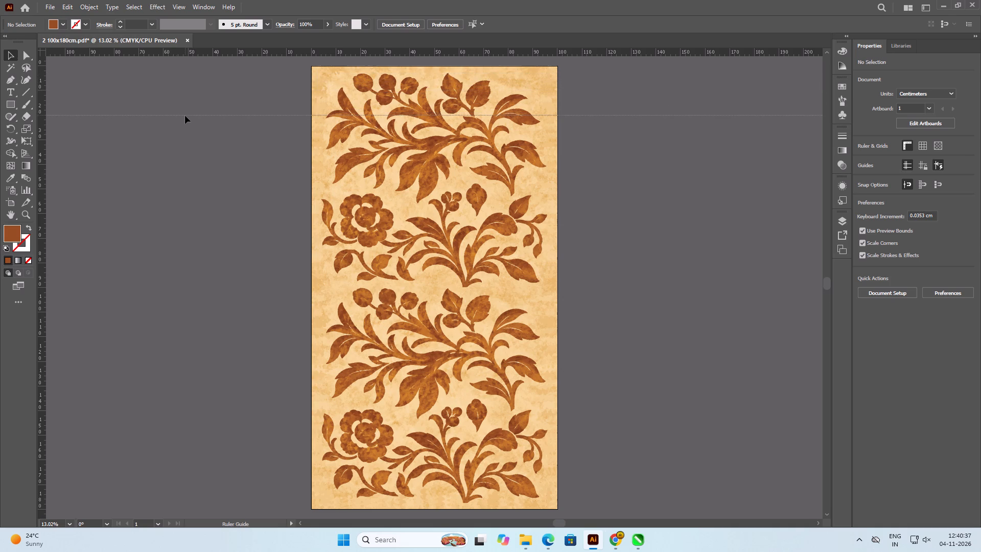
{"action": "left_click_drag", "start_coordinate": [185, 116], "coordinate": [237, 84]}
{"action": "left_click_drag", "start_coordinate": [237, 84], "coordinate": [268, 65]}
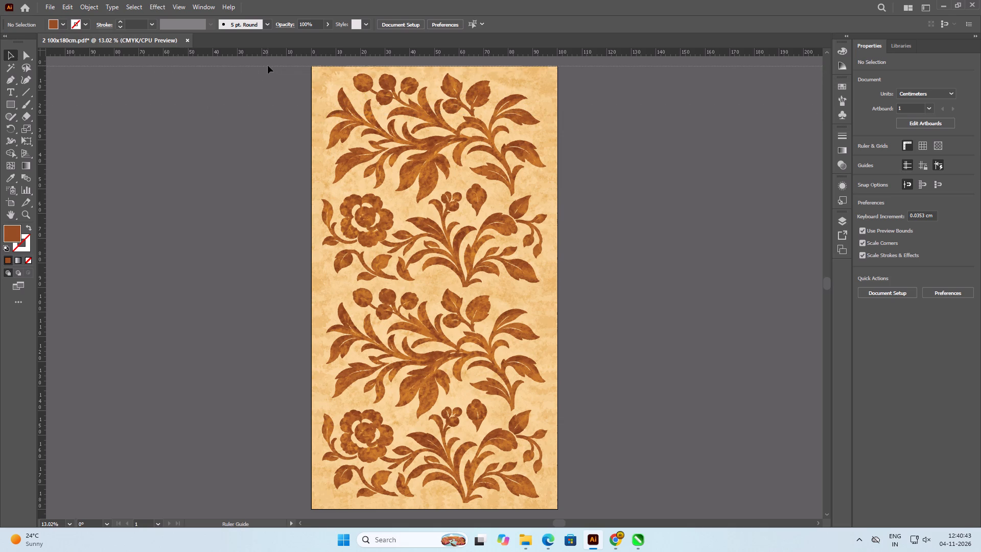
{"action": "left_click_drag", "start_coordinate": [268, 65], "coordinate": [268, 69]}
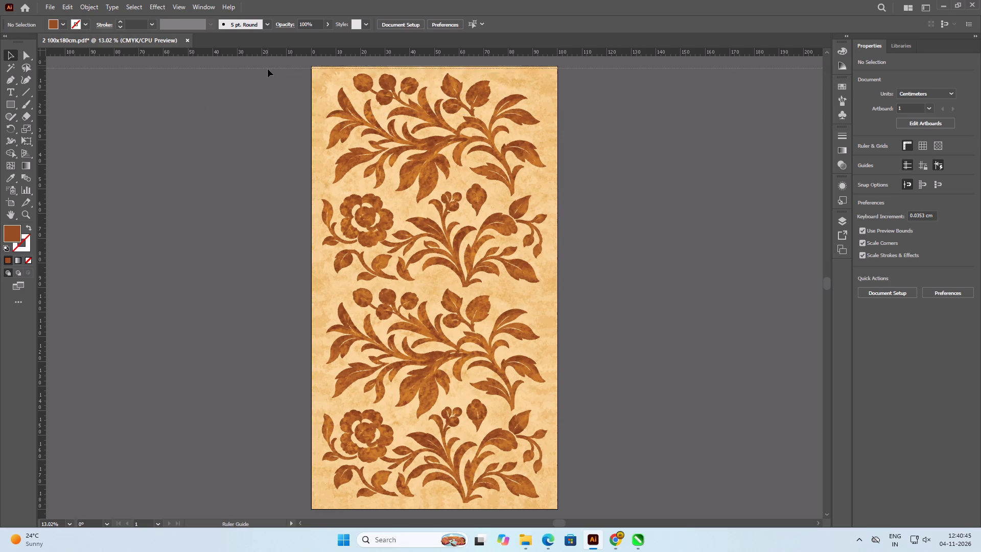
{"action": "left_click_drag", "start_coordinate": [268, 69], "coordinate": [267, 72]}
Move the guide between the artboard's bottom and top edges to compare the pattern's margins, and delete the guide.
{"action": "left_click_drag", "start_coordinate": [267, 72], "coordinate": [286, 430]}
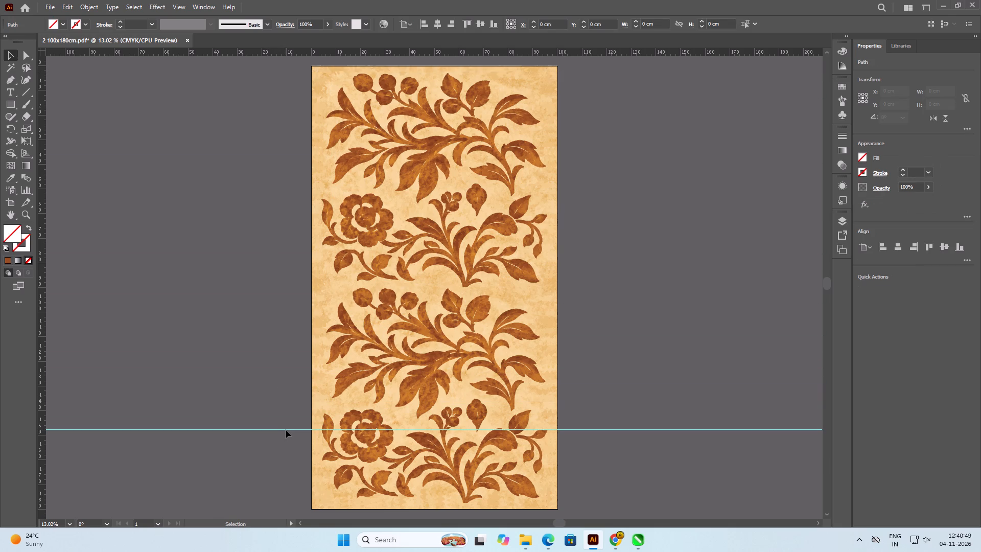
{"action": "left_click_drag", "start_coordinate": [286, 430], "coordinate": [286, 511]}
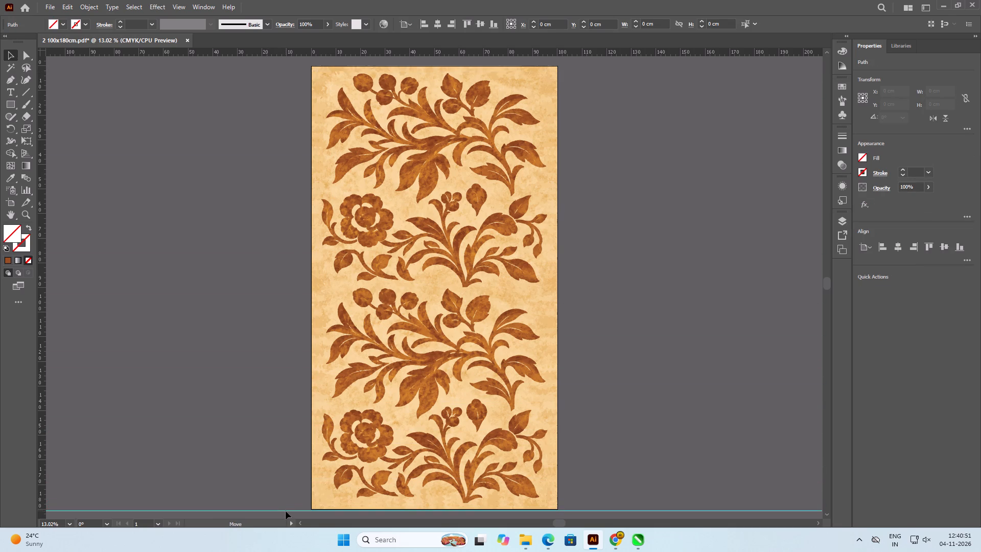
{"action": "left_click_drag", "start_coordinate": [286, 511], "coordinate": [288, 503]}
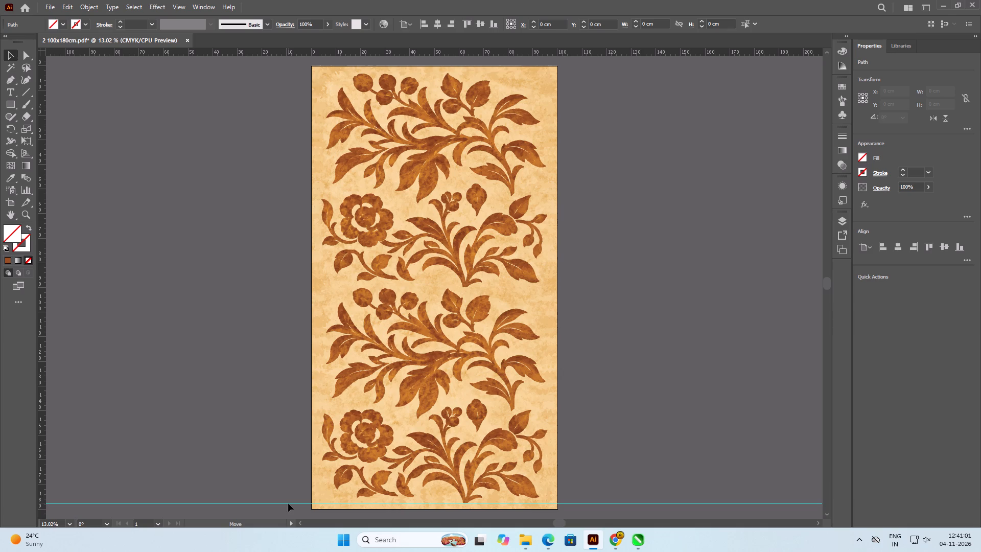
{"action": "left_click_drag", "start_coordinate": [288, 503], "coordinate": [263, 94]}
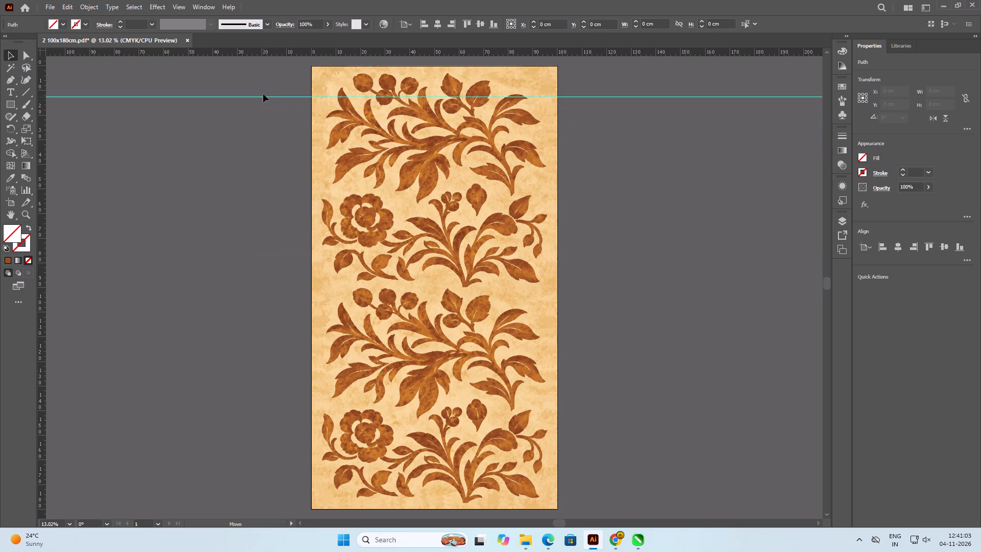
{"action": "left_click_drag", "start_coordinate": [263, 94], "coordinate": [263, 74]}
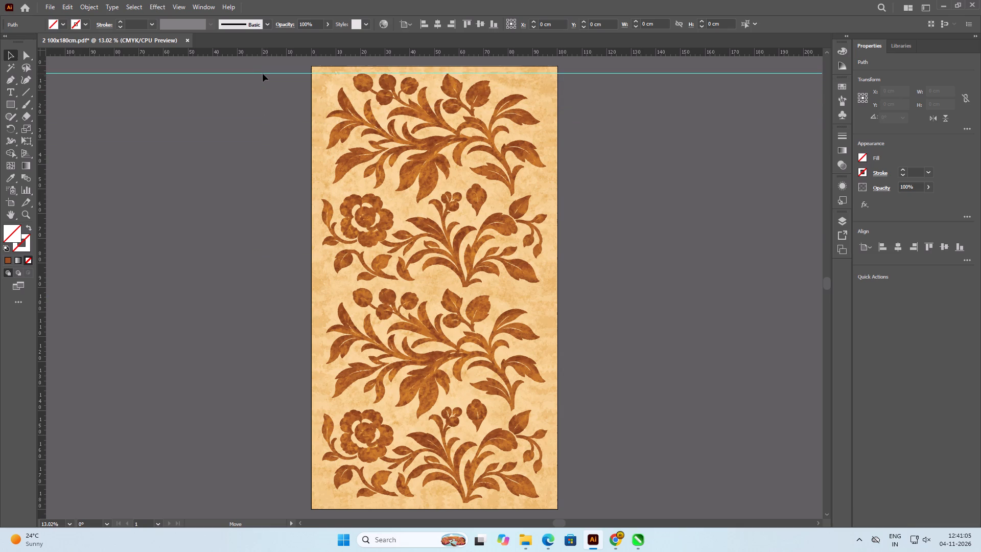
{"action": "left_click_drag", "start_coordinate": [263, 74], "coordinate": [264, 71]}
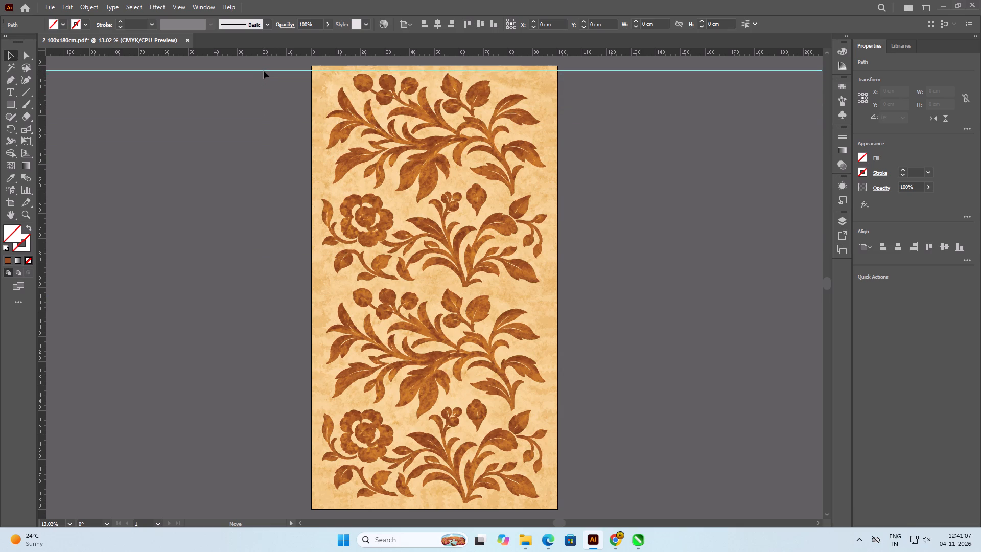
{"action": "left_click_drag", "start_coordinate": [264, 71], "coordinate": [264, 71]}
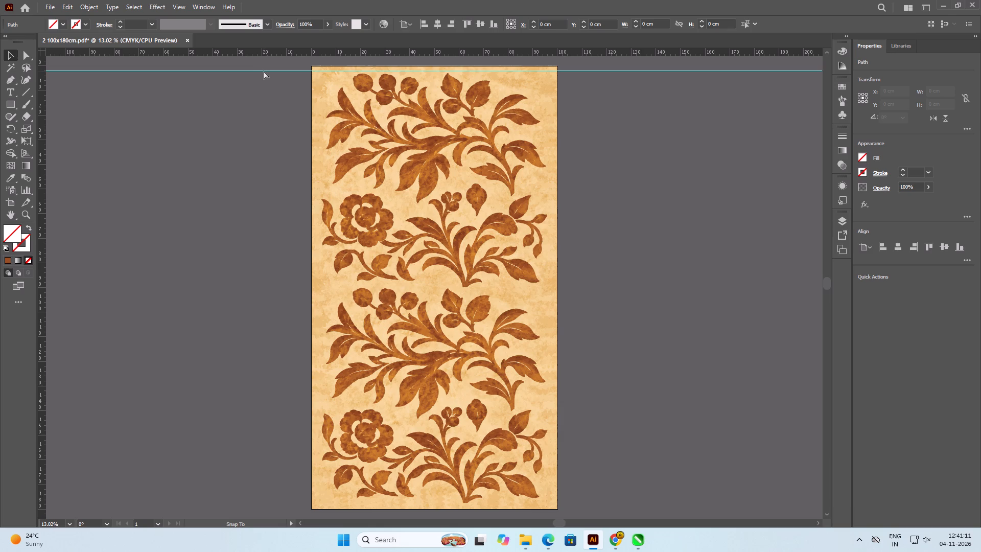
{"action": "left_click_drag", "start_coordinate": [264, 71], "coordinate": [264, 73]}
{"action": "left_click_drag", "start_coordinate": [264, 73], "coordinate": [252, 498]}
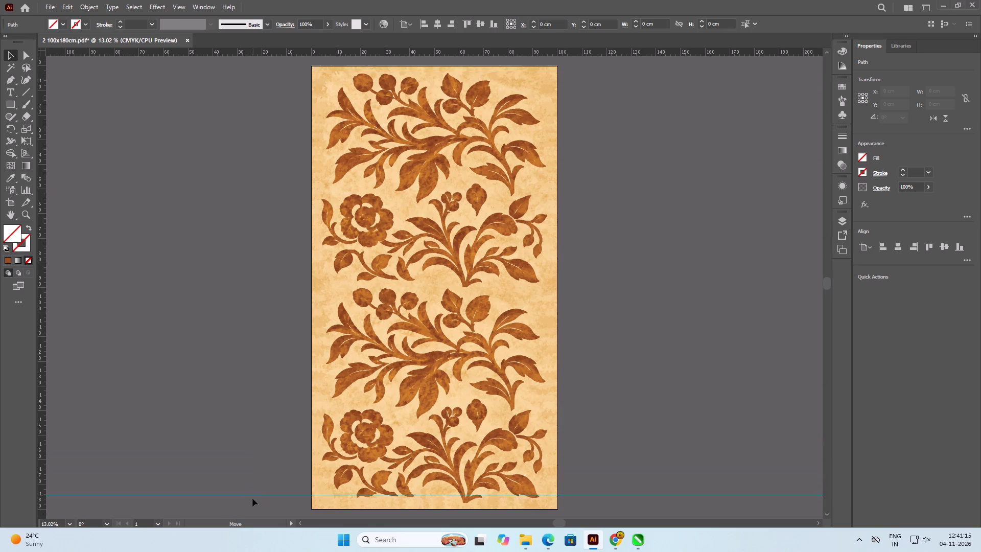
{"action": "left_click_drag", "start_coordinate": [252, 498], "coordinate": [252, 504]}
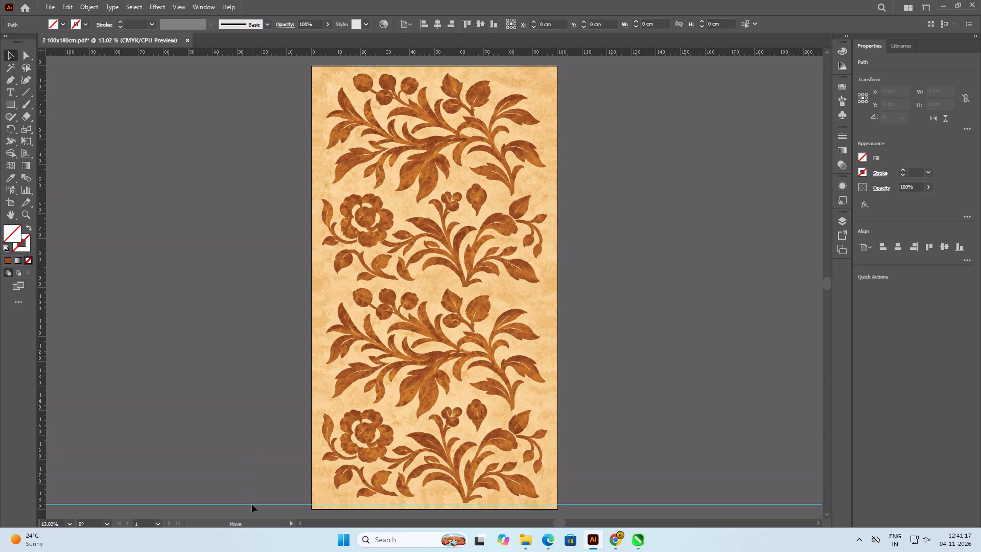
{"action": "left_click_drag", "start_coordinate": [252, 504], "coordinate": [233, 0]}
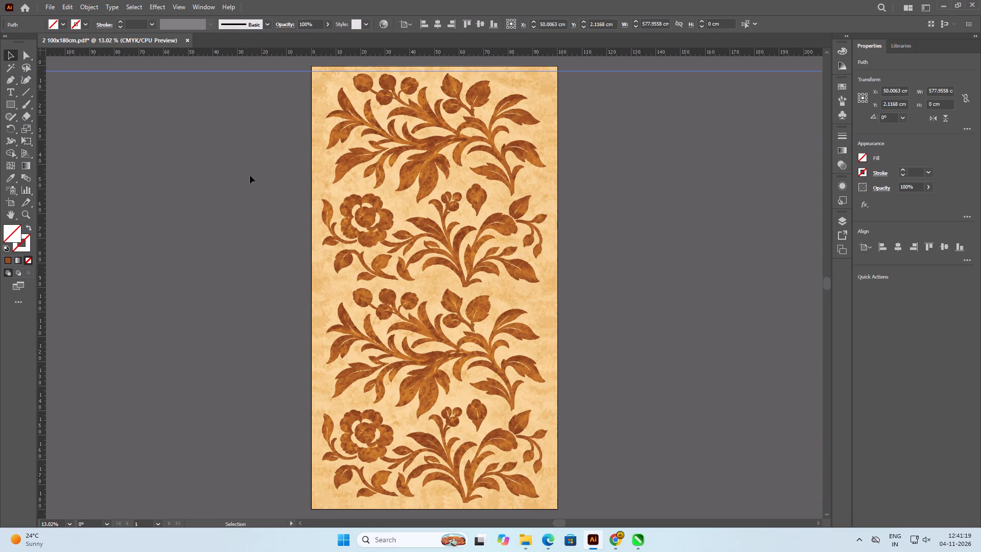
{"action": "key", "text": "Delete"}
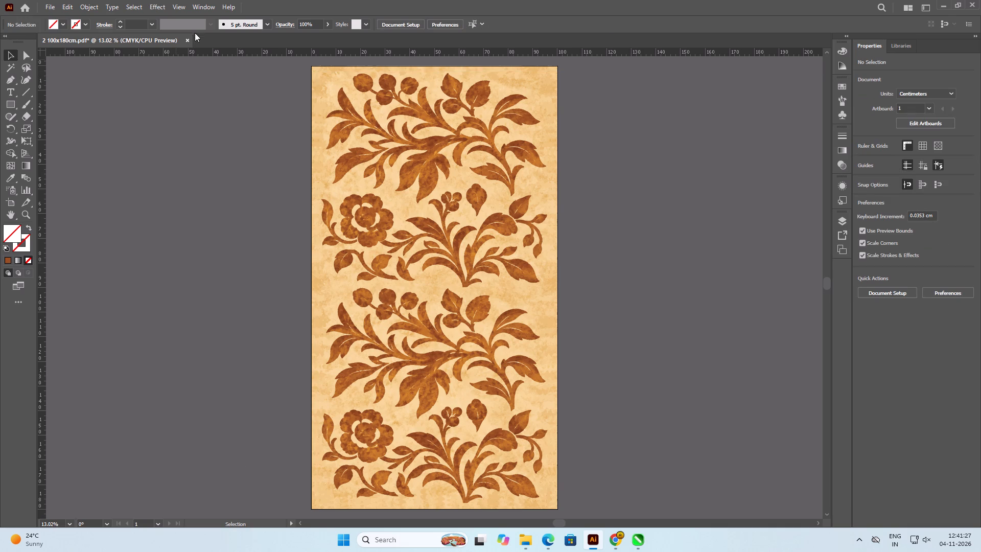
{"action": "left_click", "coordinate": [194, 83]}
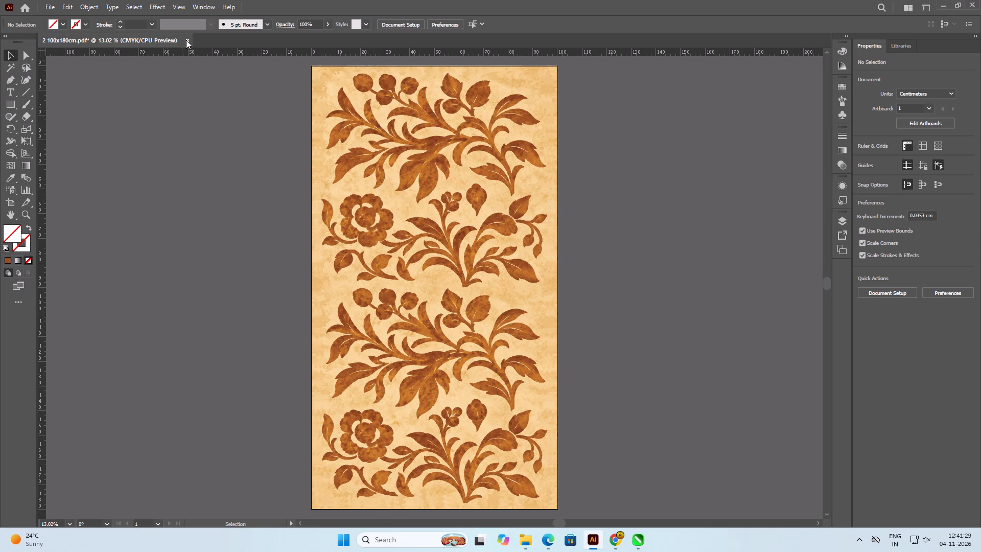
Close the document 2 100x180cm.pdf, saving its changes.
{"action": "left_click", "coordinate": [186, 41]}
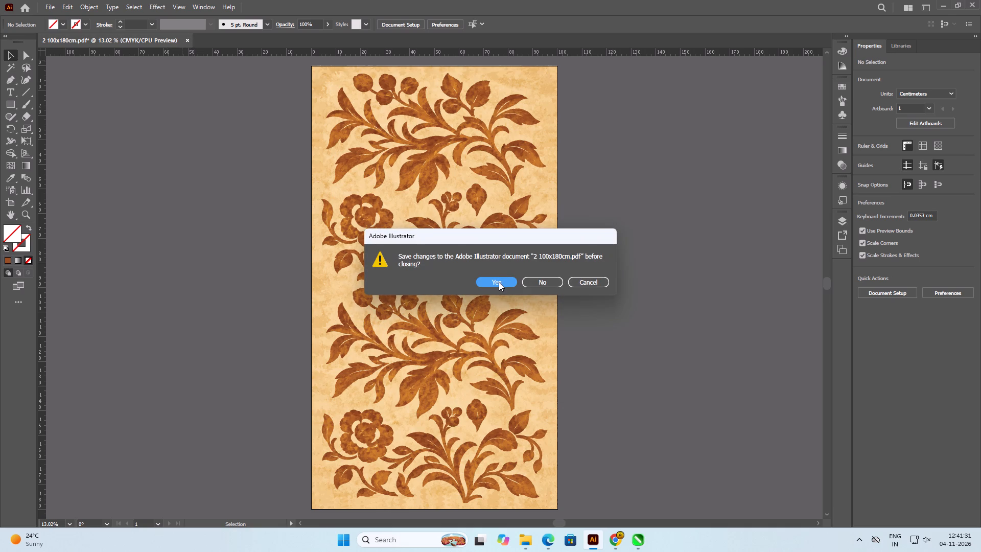
{"action": "left_click", "coordinate": [499, 282]}
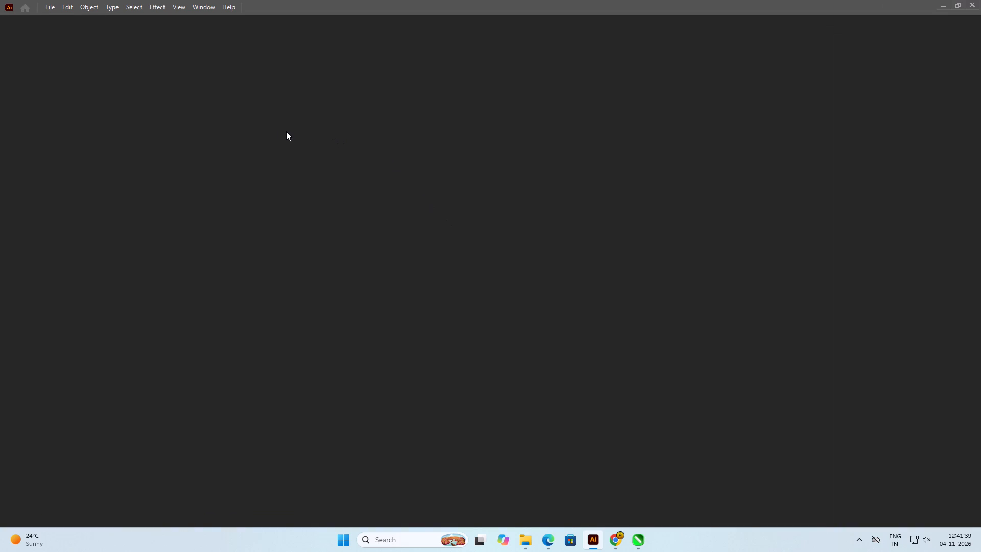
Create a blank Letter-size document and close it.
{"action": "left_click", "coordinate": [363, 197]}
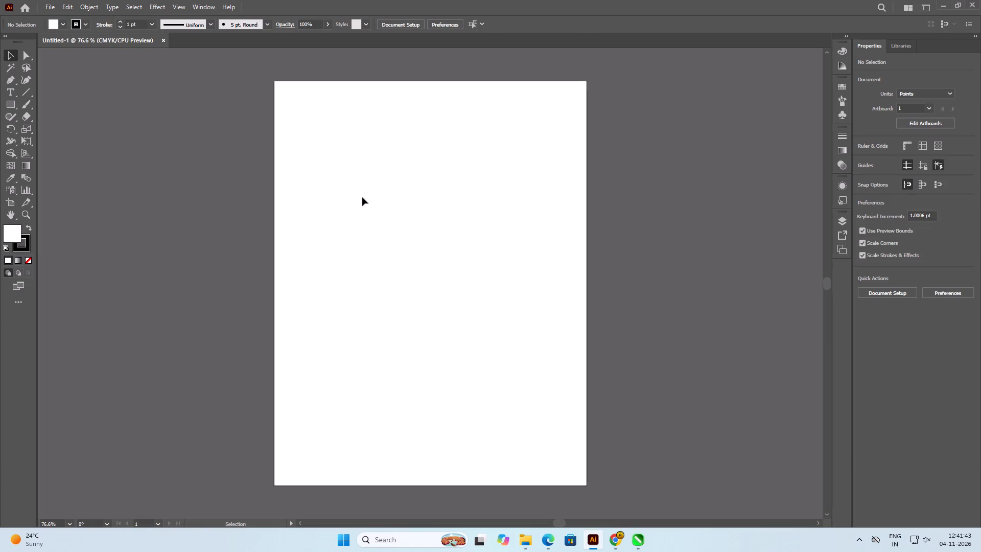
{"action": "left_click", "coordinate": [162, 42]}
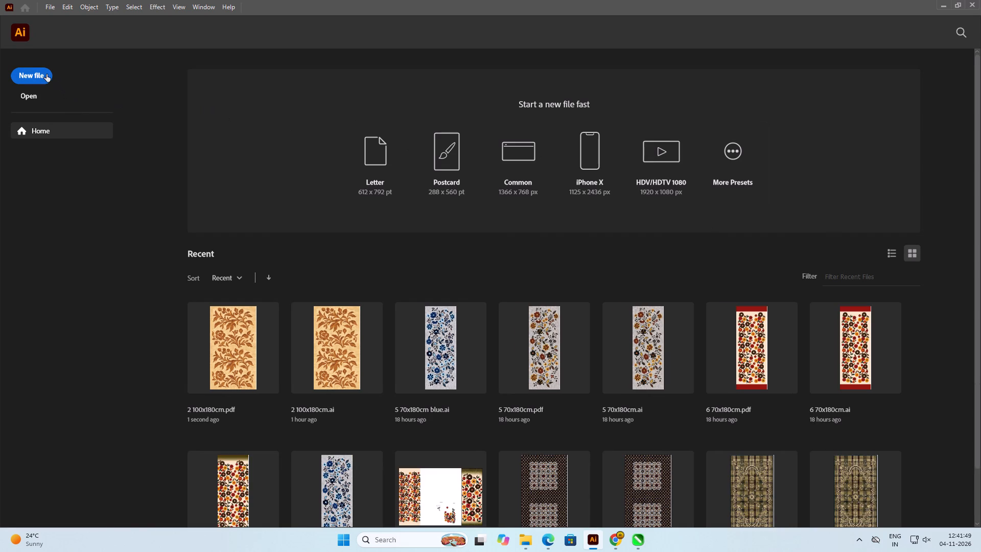
Create a new document from the recent custom 60 x 180 cm preset.
{"action": "left_click", "coordinate": [46, 74]}
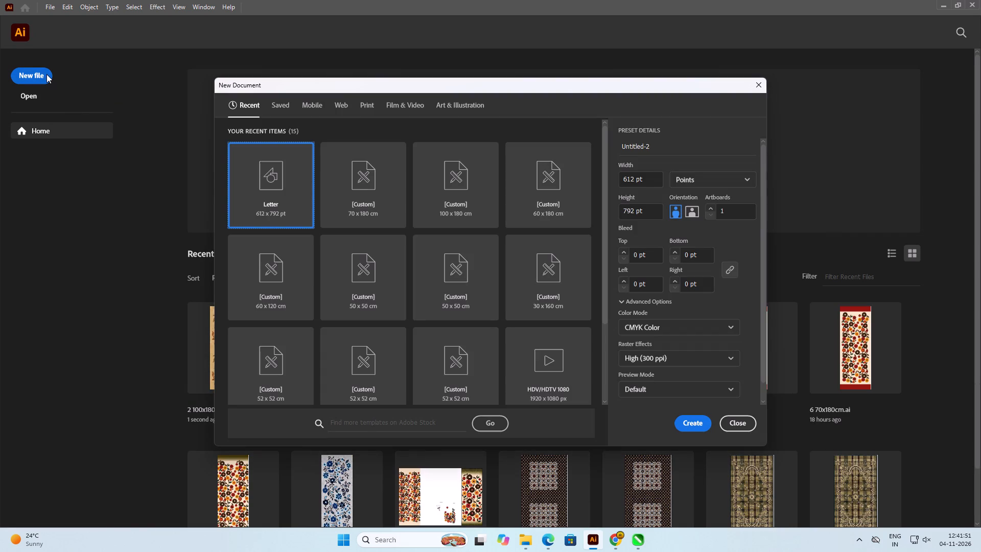
{"action": "left_click", "coordinate": [380, 214]}
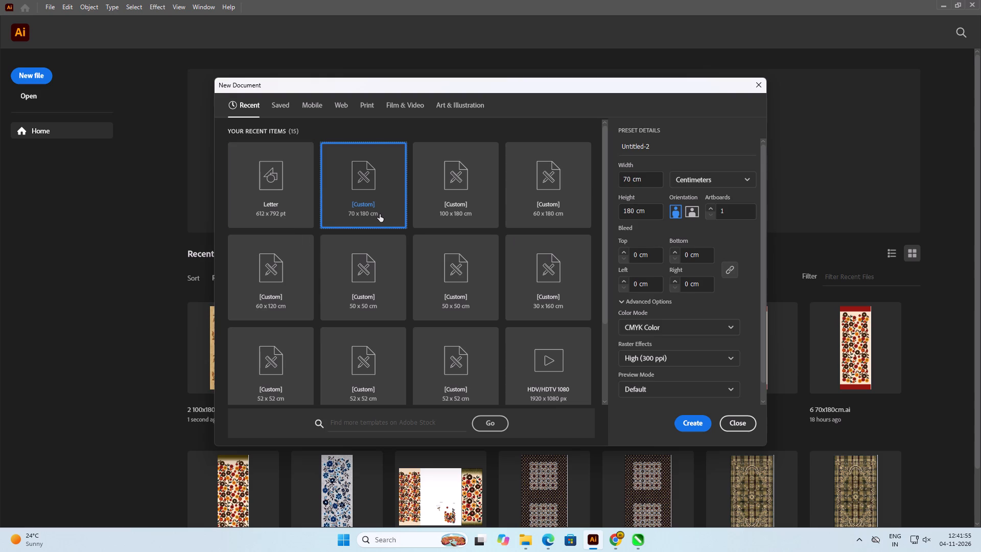
{"action": "left_click", "coordinate": [567, 203]}
{"action": "left_click", "coordinate": [695, 427]}
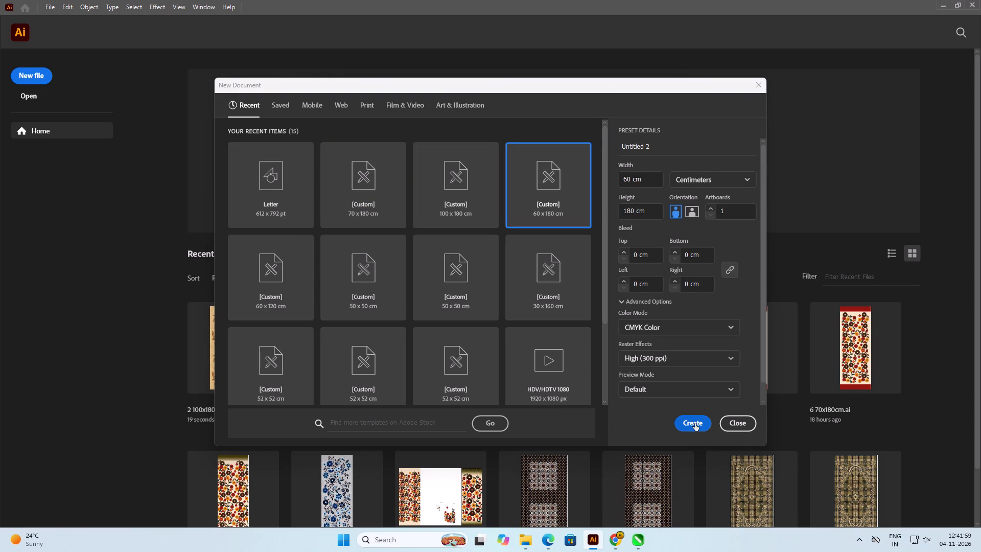
{"action": "left_click", "coordinate": [695, 417]}
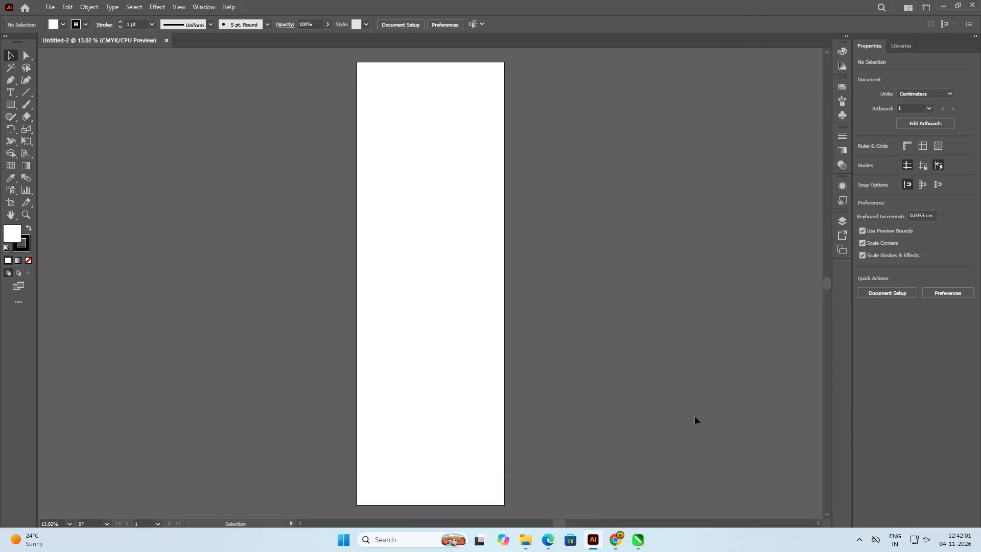
Place new new.jpg from the Downloads folder at its original size, starting at the artboard's top-left corner and accepting the colour profile handling.
{"action": "key", "text": "ctrl+shift+p"}
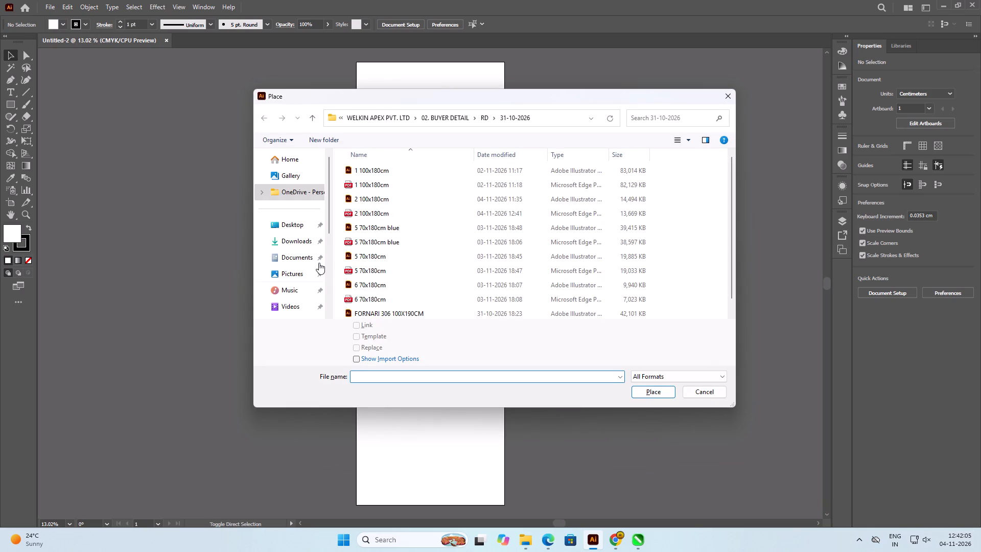
{"action": "left_click", "coordinate": [282, 242]}
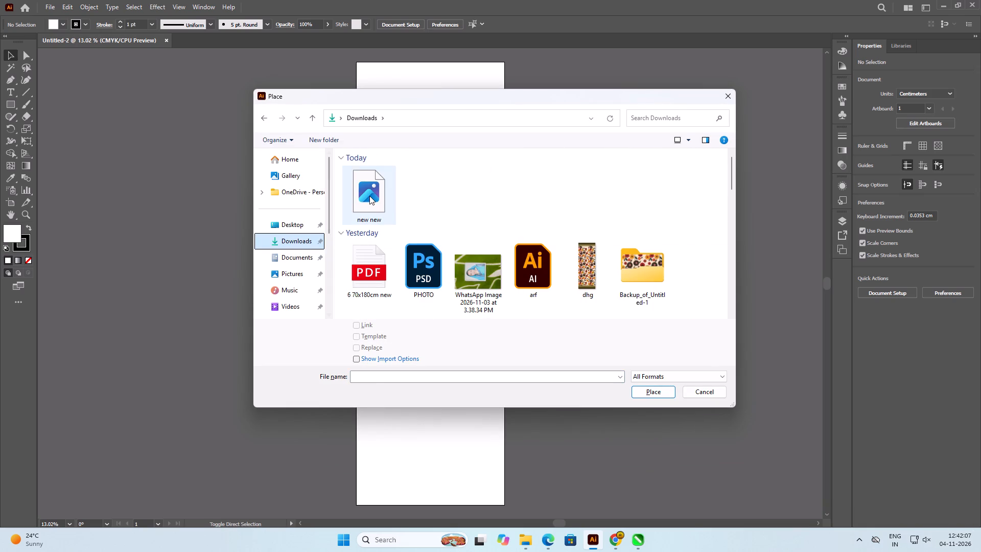
{"action": "double_click", "coordinate": [369, 196]}
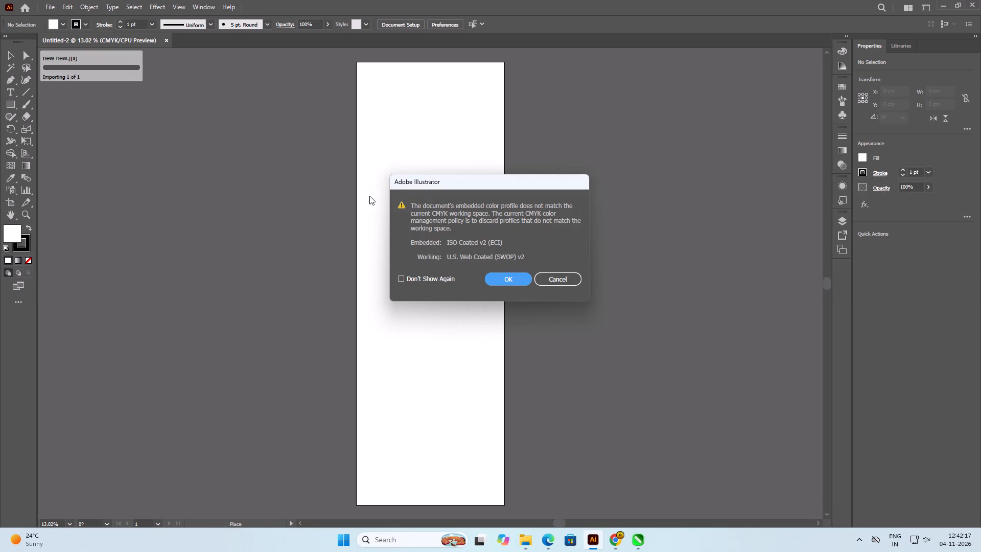
{"action": "key", "text": "Return"}
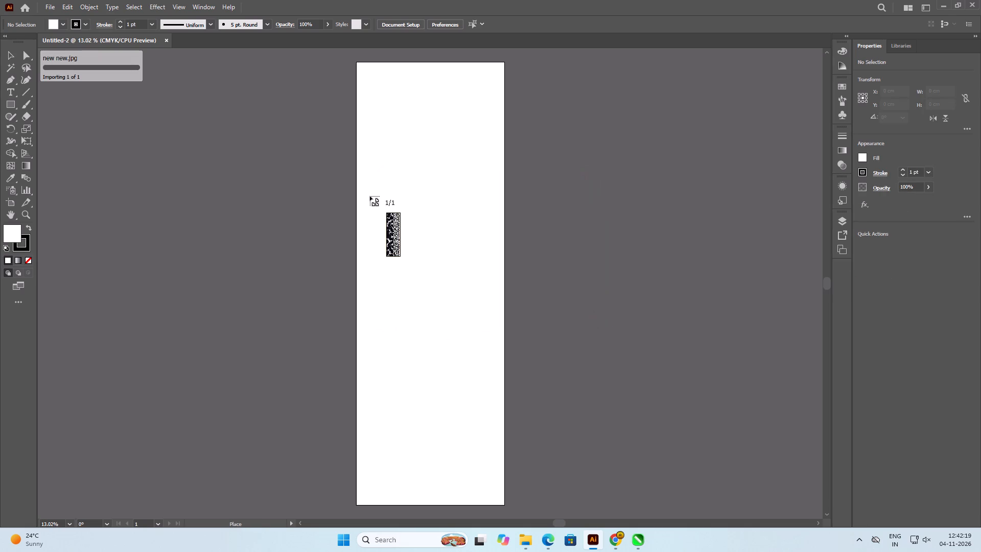
{"action": "scroll", "coordinate": [369, 196], "scroll_direction": "up", "scroll_amount": 1}
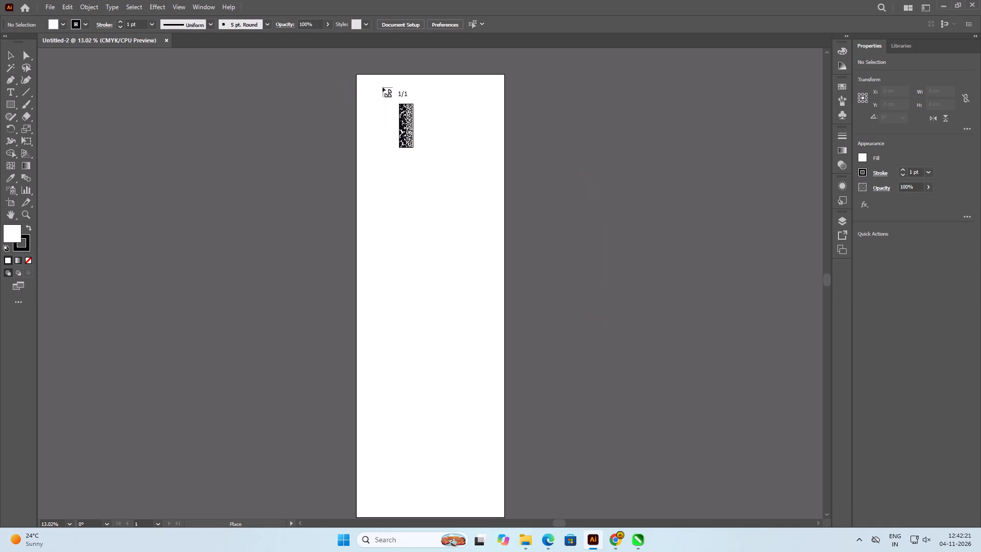
{"action": "left_click", "coordinate": [360, 76]}
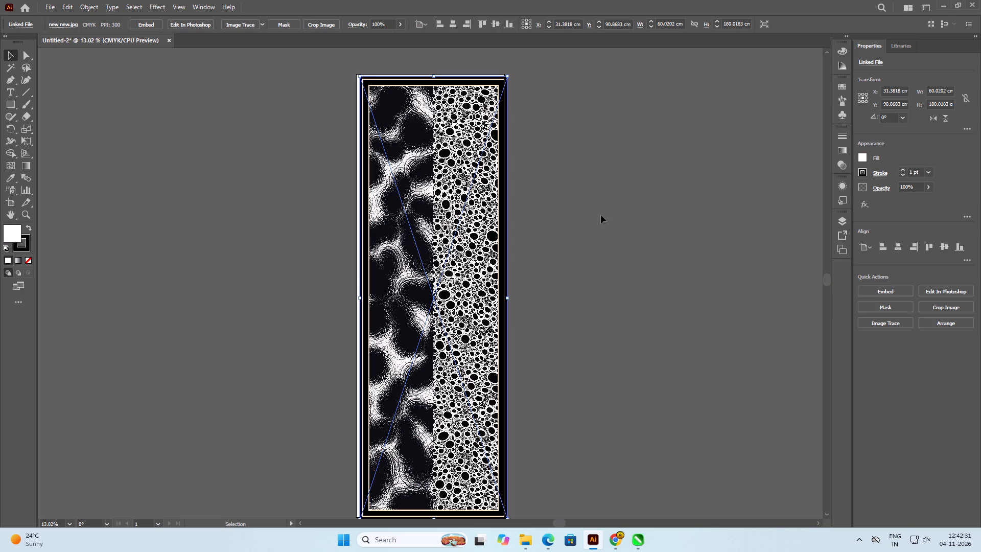
Centre the placed image on the artboard both horizontally and vertically.
{"action": "left_click", "coordinate": [452, 29]}
{"action": "left_click", "coordinate": [492, 24]}
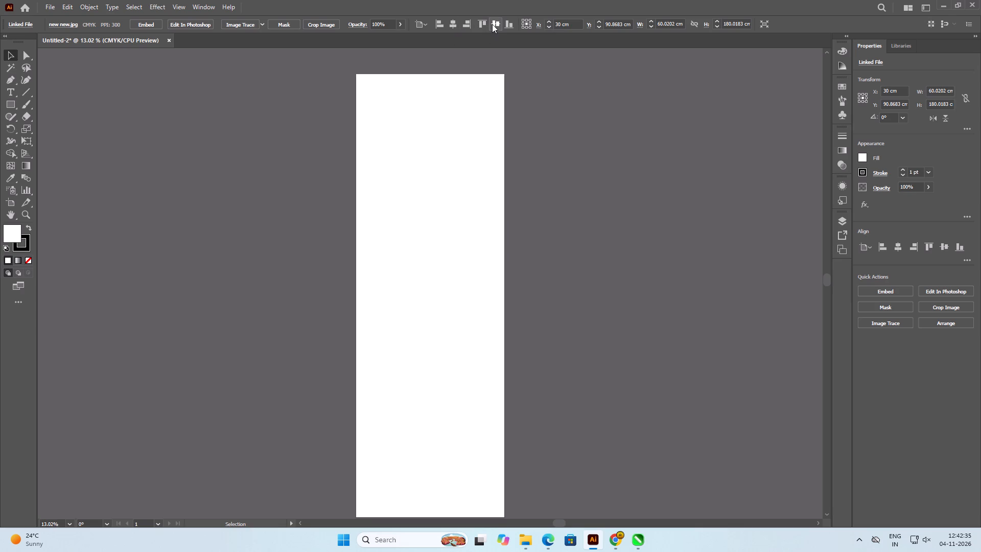
Switch to CorelDRAW and examine the 60 x 180 cm black-and-white design's pattern and border up close near its lower end.
{"action": "left_click", "coordinate": [640, 549]}
{"action": "scroll", "coordinate": [460, 409], "scroll_direction": "up", "scroll_amount": 2}
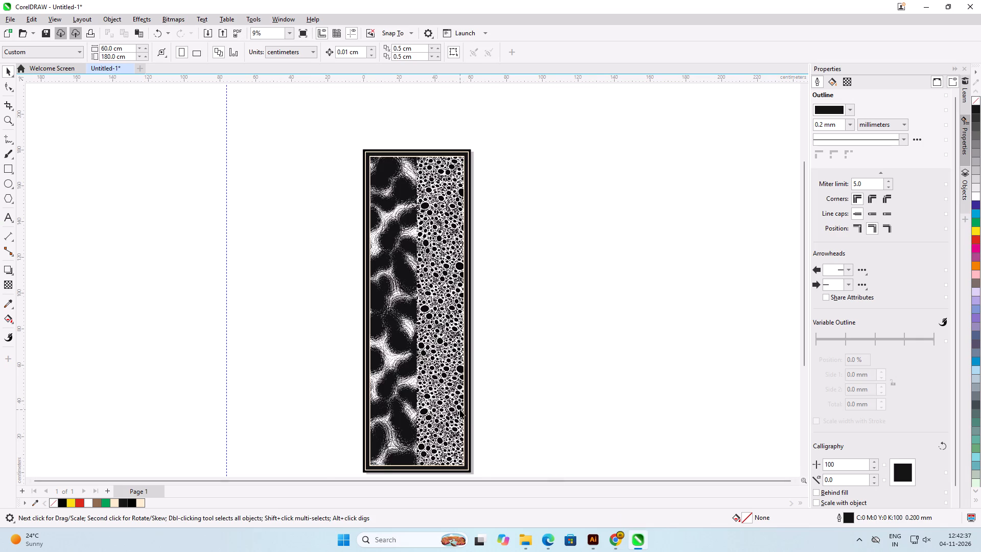
{"action": "scroll", "coordinate": [460, 409], "scroll_direction": "up", "scroll_amount": 5}
{"action": "scroll", "coordinate": [487, 331], "scroll_direction": "down", "scroll_amount": 6}
{"action": "scroll", "coordinate": [484, 429], "scroll_direction": "up", "scroll_amount": 7}
{"action": "scroll", "coordinate": [471, 346], "scroll_direction": "up", "scroll_amount": 4}
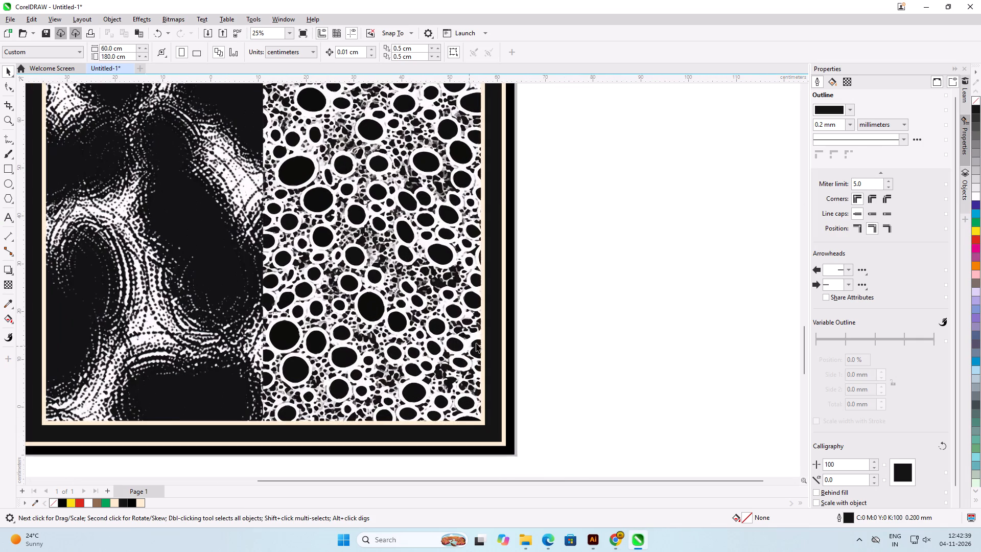
{"action": "scroll", "coordinate": [642, 319], "scroll_direction": "down", "scroll_amount": 1}
{"action": "scroll", "coordinate": [487, 316], "scroll_direction": "up", "scroll_amount": 1}
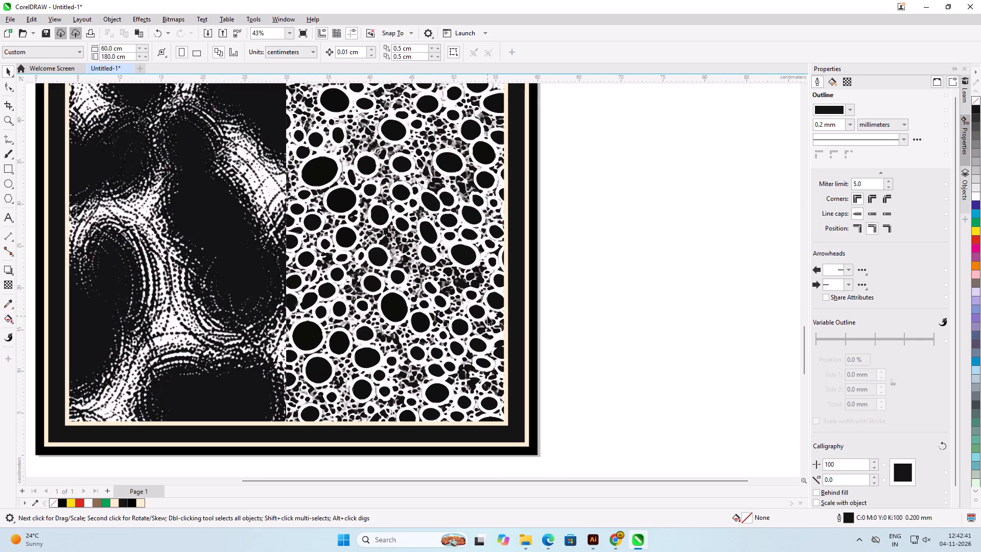
{"action": "left_click", "coordinate": [525, 309]}
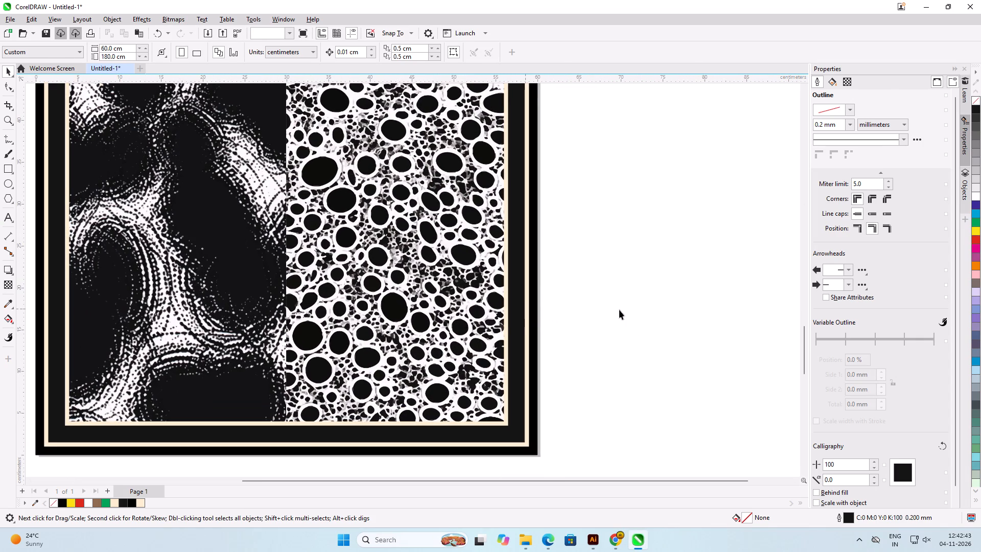
{"action": "left_click", "coordinate": [619, 310]}
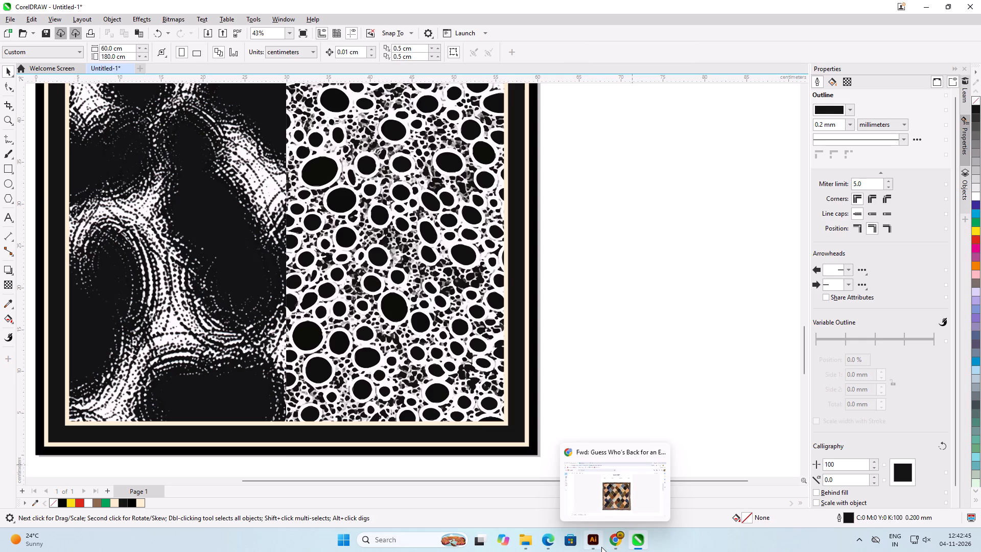
Switch back to Illustrator and run Image Trace on the placed image with the High Fidelity Photo preset, continuing despite its large size.
{"action": "left_click", "coordinate": [601, 547]}
{"action": "left_click", "coordinate": [595, 415]}
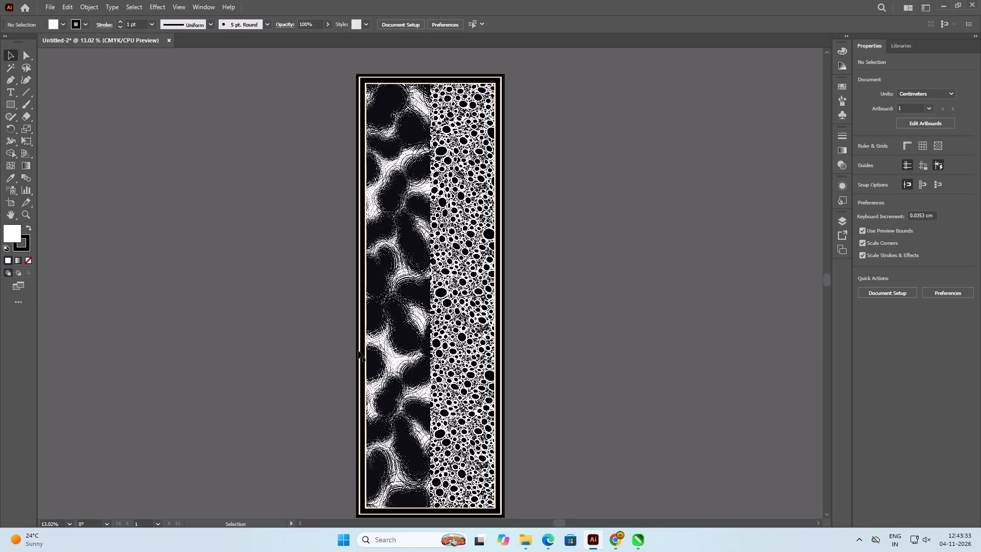
{"action": "left_click", "coordinate": [459, 216]}
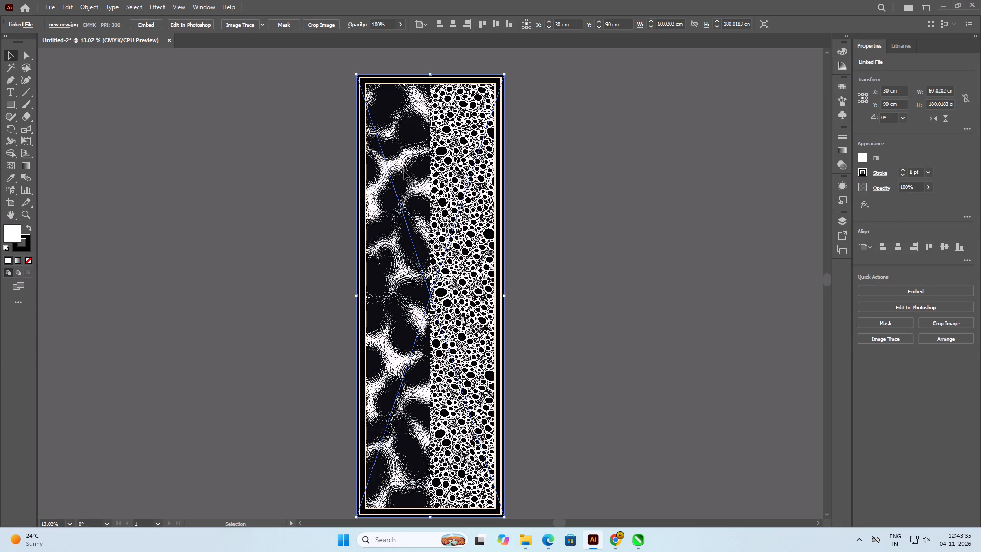
{"action": "left_click", "coordinate": [263, 24]}
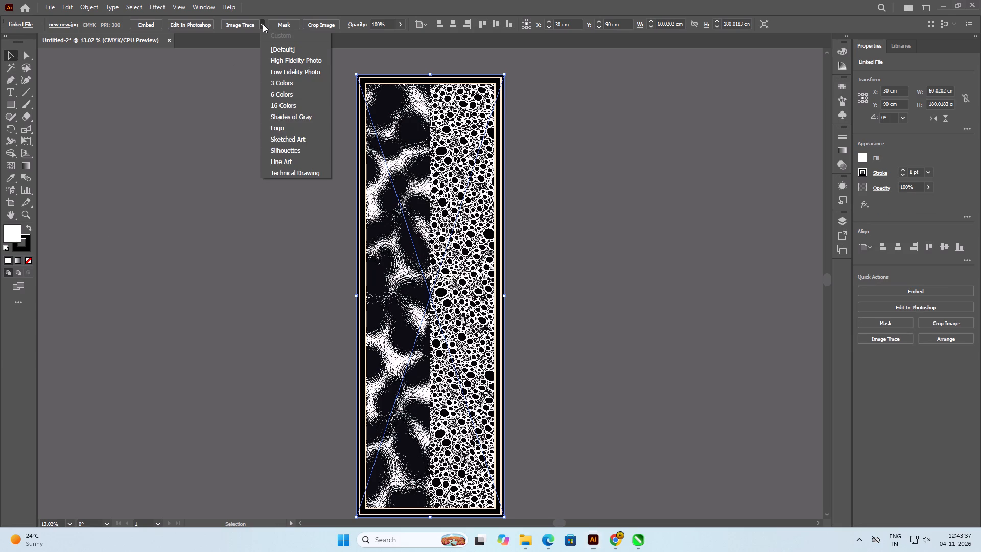
{"action": "left_click", "coordinate": [286, 64]}
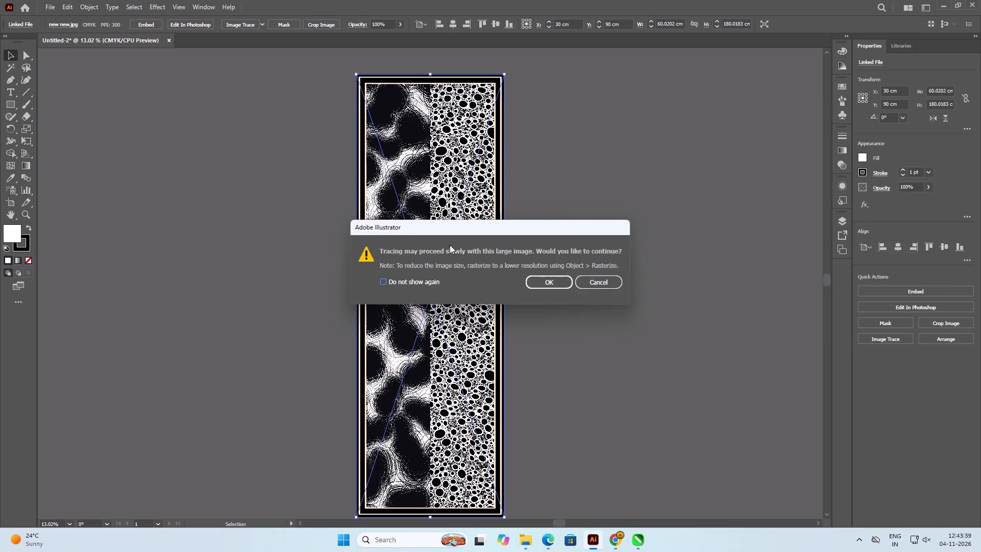
{"action": "left_click", "coordinate": [560, 287]}
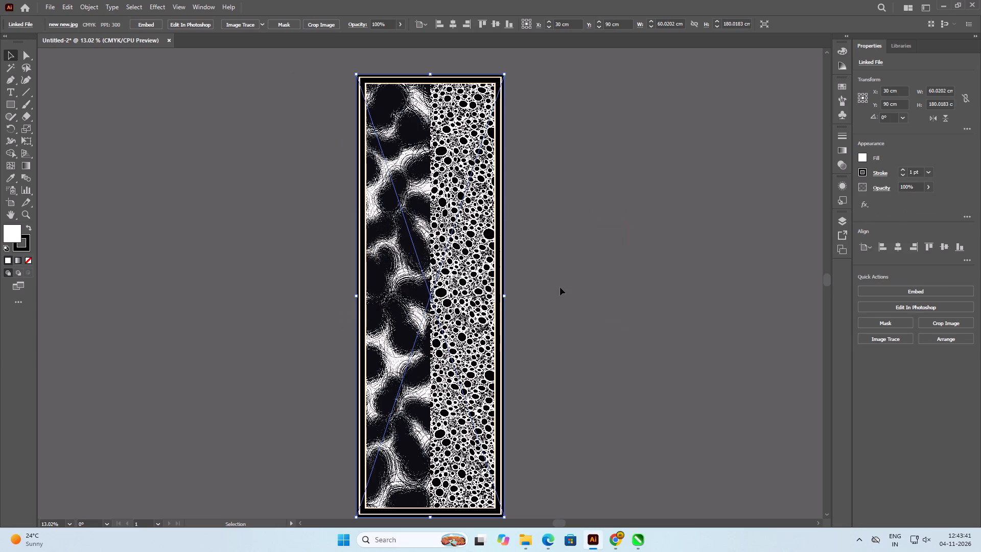
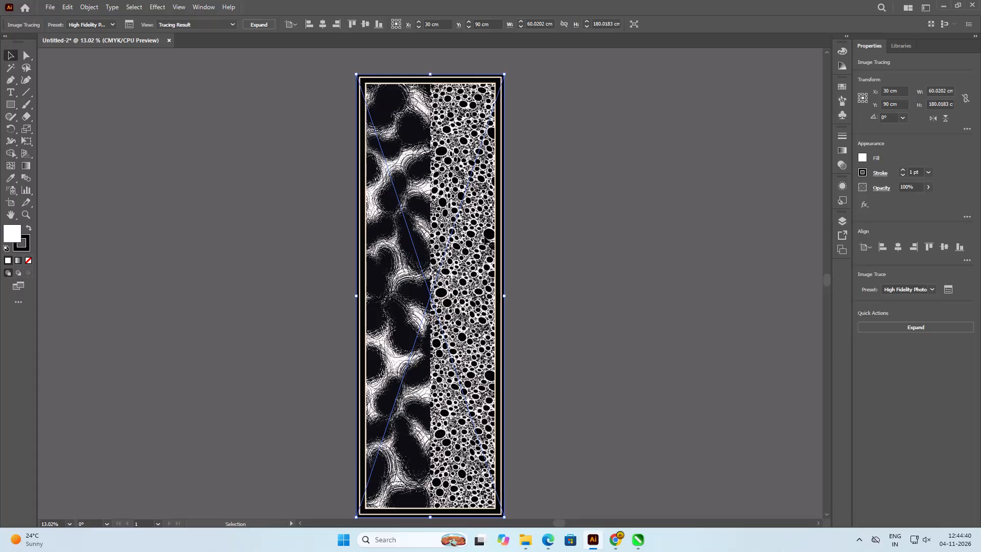
Check the traced artwork up close, undo the Image Trace on the placed image, and leave nothing selected.
{"action": "scroll", "coordinate": [458, 246], "scroll_direction": "up", "scroll_amount": 4, "text": "alt"}
{"action": "scroll", "coordinate": [361, 225], "scroll_direction": "down", "scroll_amount": 3, "text": "alt"}
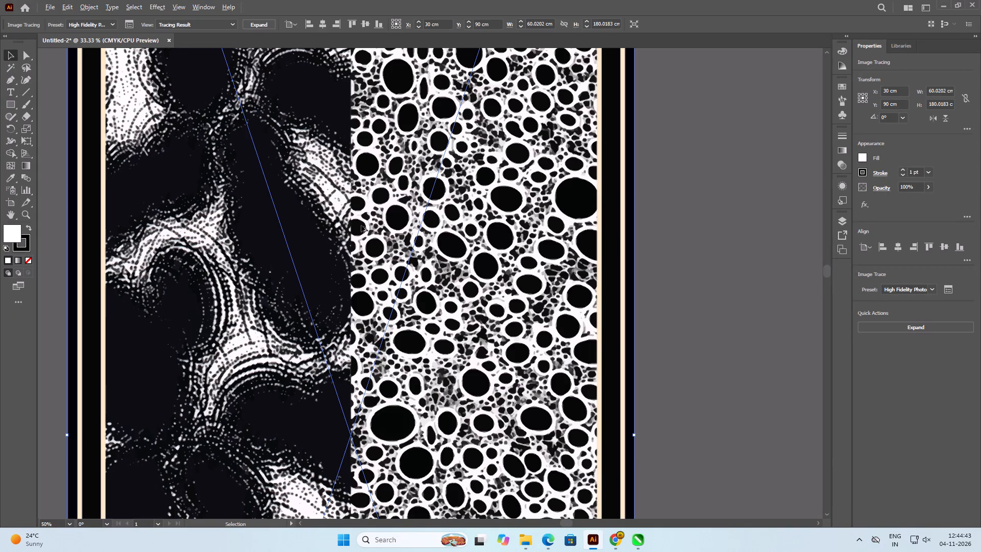
{"action": "left_click", "coordinate": [563, 264]}
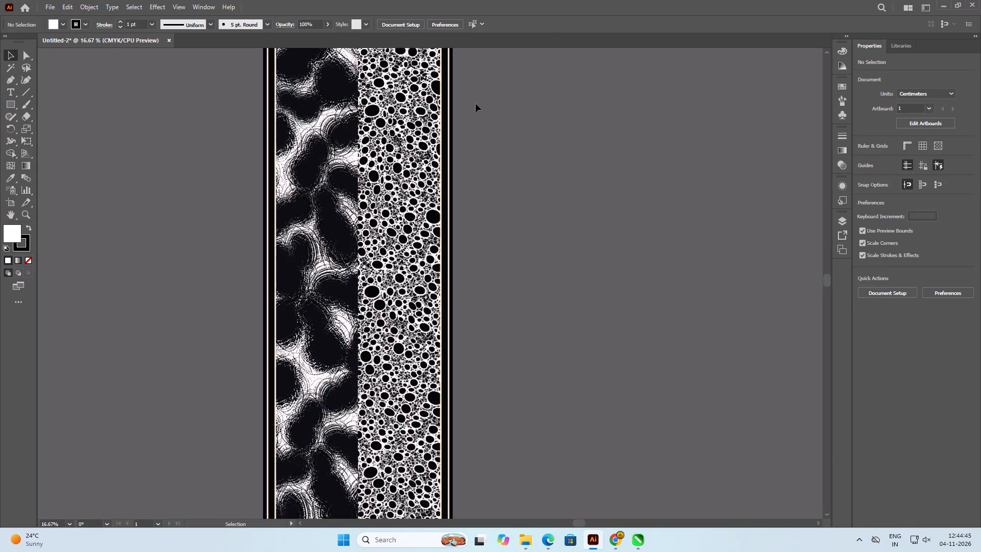
{"action": "scroll", "coordinate": [479, 126], "scroll_direction": "down", "scroll_amount": 2, "text": "alt"}
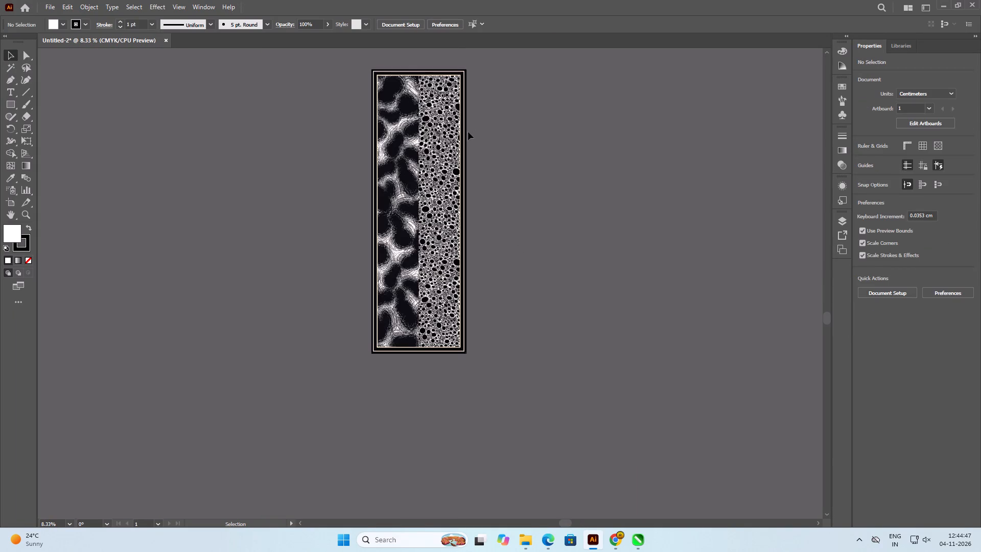
{"action": "scroll", "coordinate": [446, 170], "scroll_direction": "up", "scroll_amount": 2, "text": "alt"}
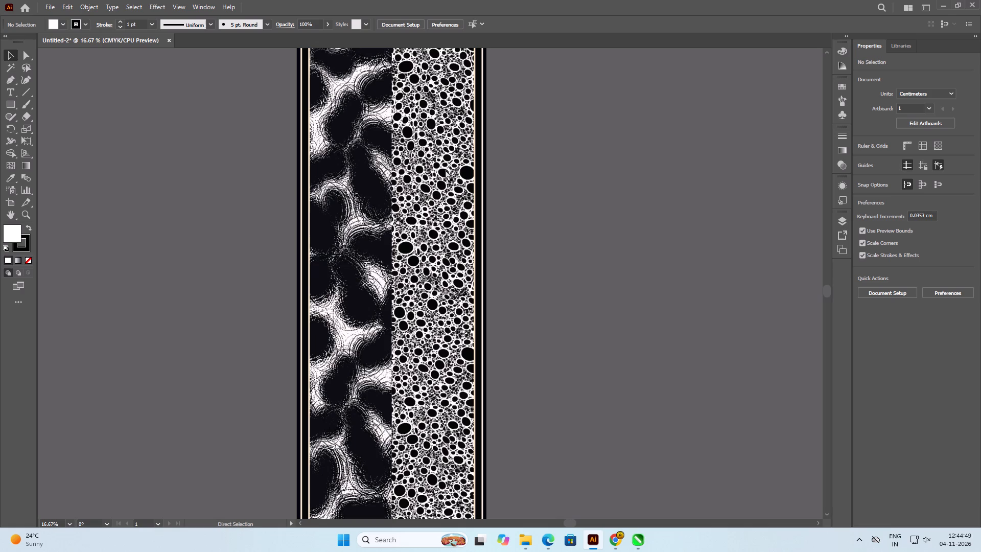
{"action": "key", "text": "ctrl+z"}
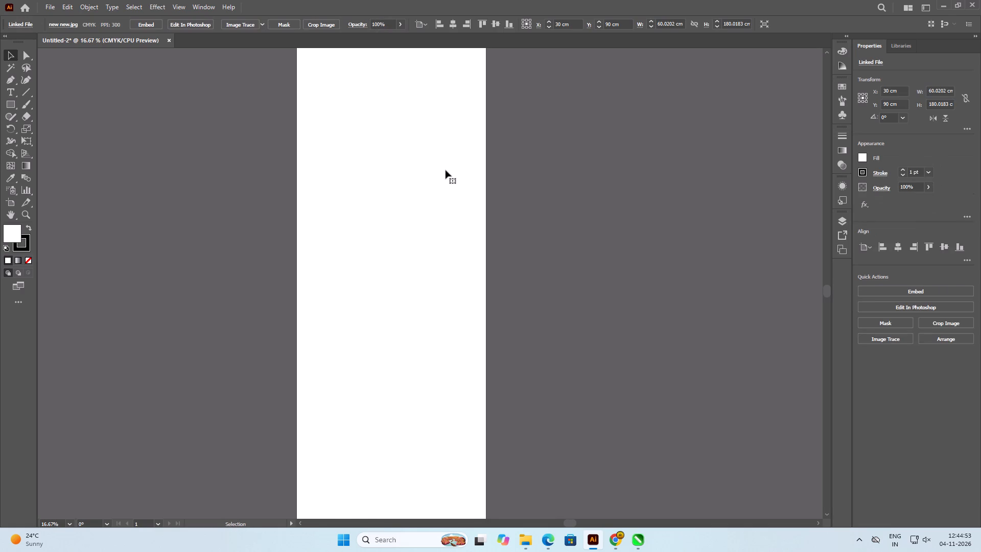
{"action": "scroll", "coordinate": [446, 170], "scroll_direction": "up", "scroll_amount": 1}
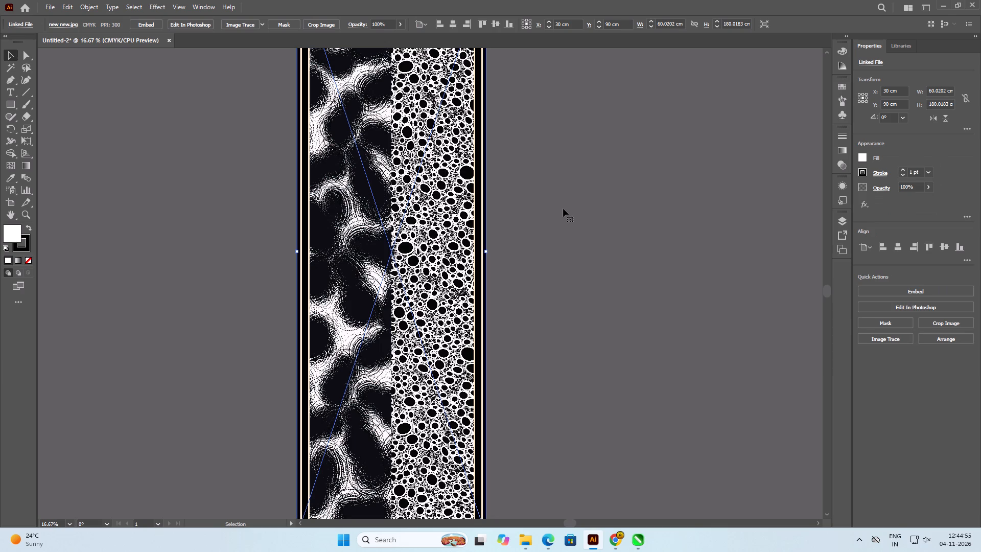
{"action": "left_click", "coordinate": [563, 209]}
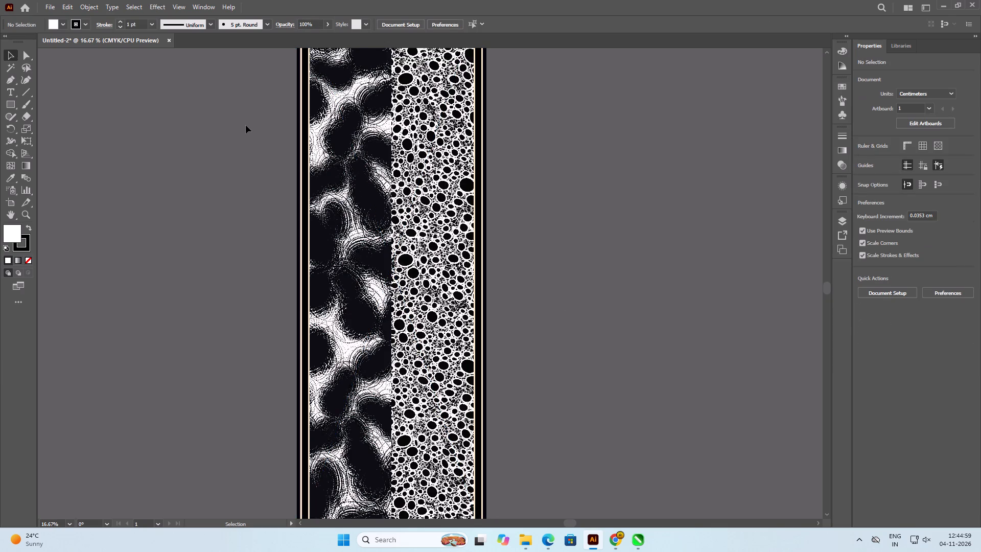
{"action": "left_click", "coordinate": [360, 218]}
{"action": "left_click", "coordinate": [515, 198]}
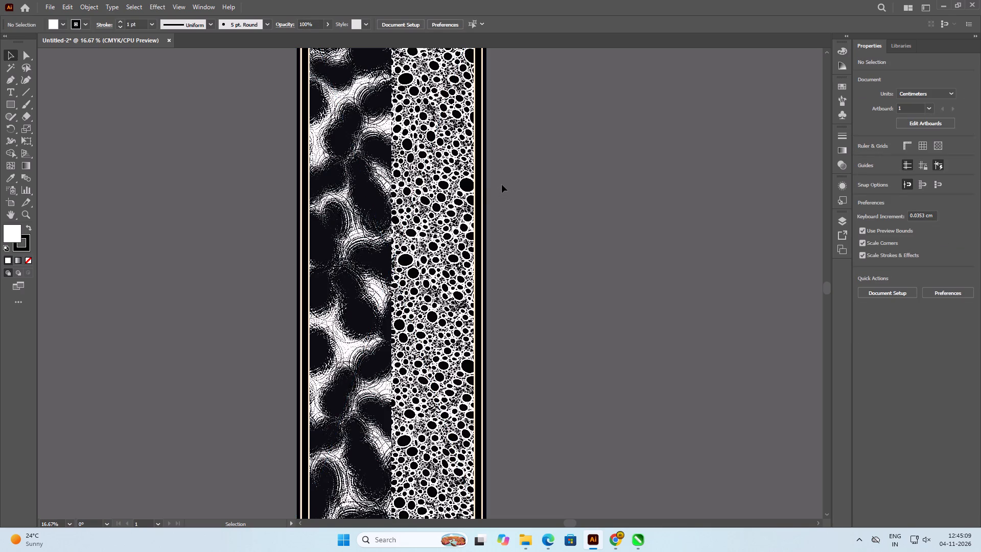
Switch to CorelDRAW and fill the inner PowerClip rectangle holding the pattern with 10% Black.
{"action": "left_click", "coordinate": [645, 547]}
{"action": "scroll", "coordinate": [382, 268], "scroll_direction": "up", "scroll_amount": 2}
{"action": "scroll", "coordinate": [382, 268], "scroll_direction": "down", "scroll_amount": 5}
{"action": "left_click", "coordinate": [382, 268]}
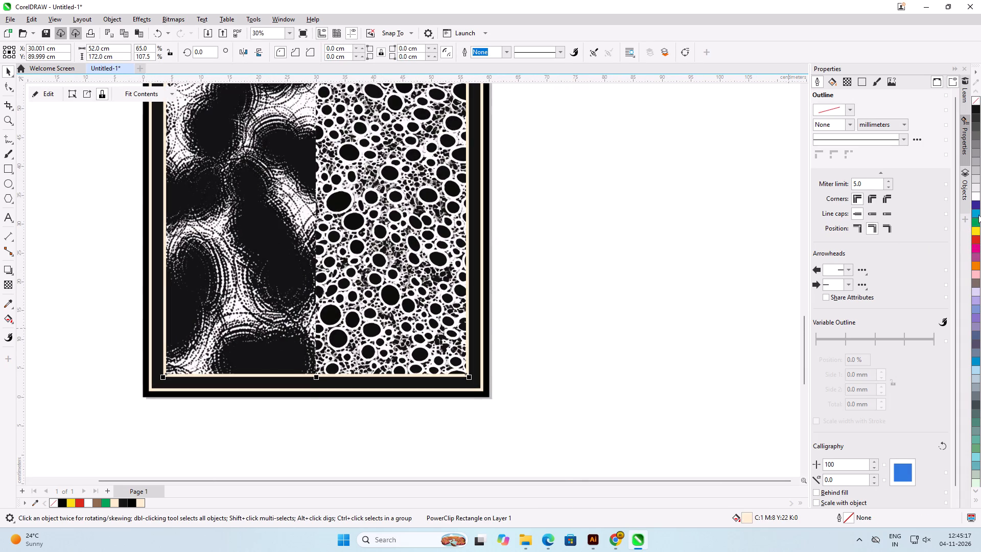
{"action": "left_click", "coordinate": [977, 185]}
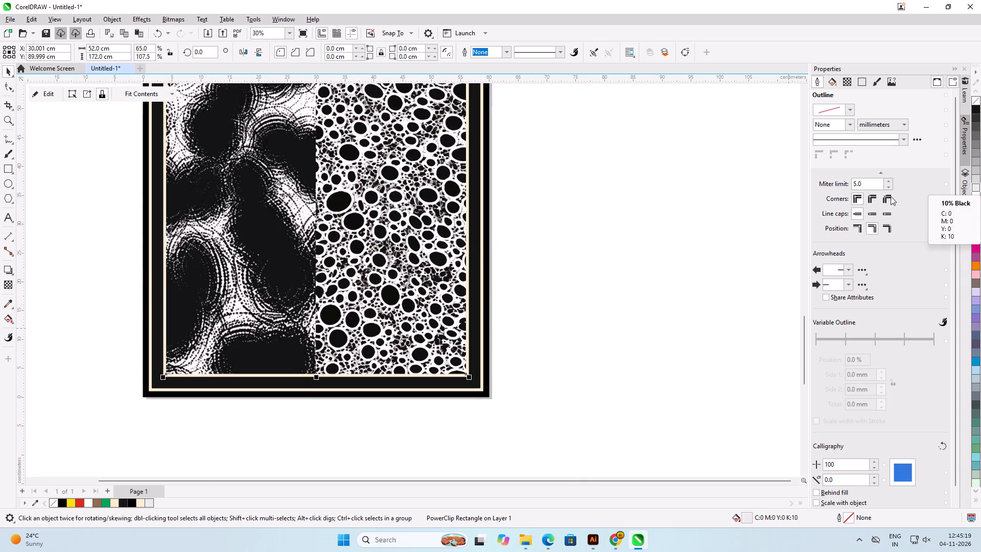
Edit the PowerClip's contents, delete both halves of the black-and-white pattern inside it, and finish editing.
{"action": "double_click", "coordinate": [412, 244]}
{"action": "left_click", "coordinate": [412, 244]}
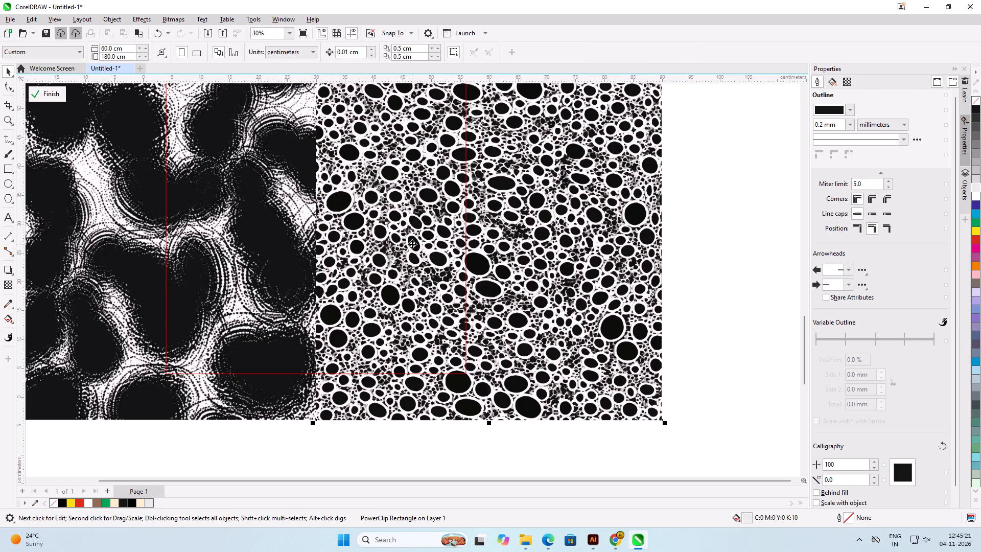
{"action": "key", "text": "Delete"}
{"action": "left_click", "coordinate": [270, 264]}
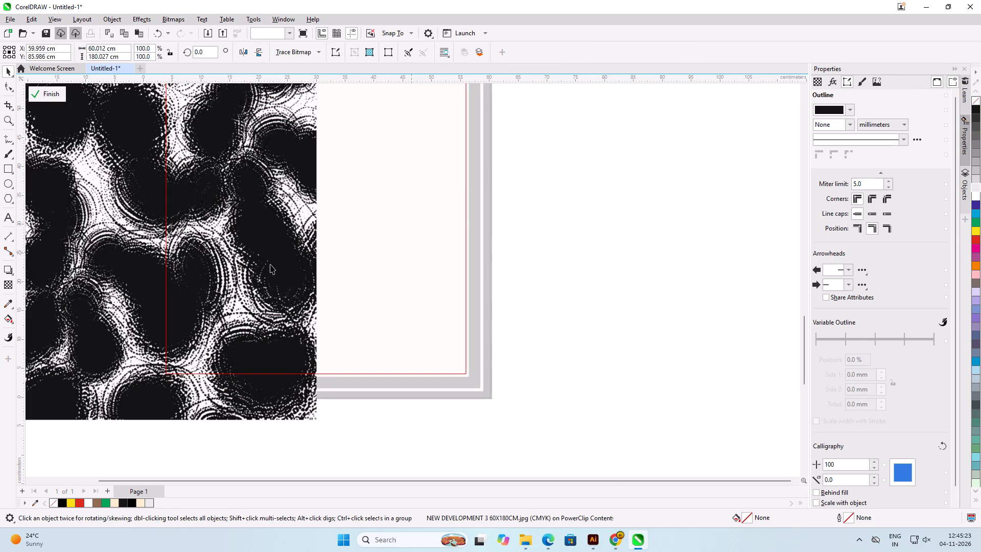
{"action": "key", "text": "Delete"}
{"action": "left_click", "coordinate": [50, 96]}
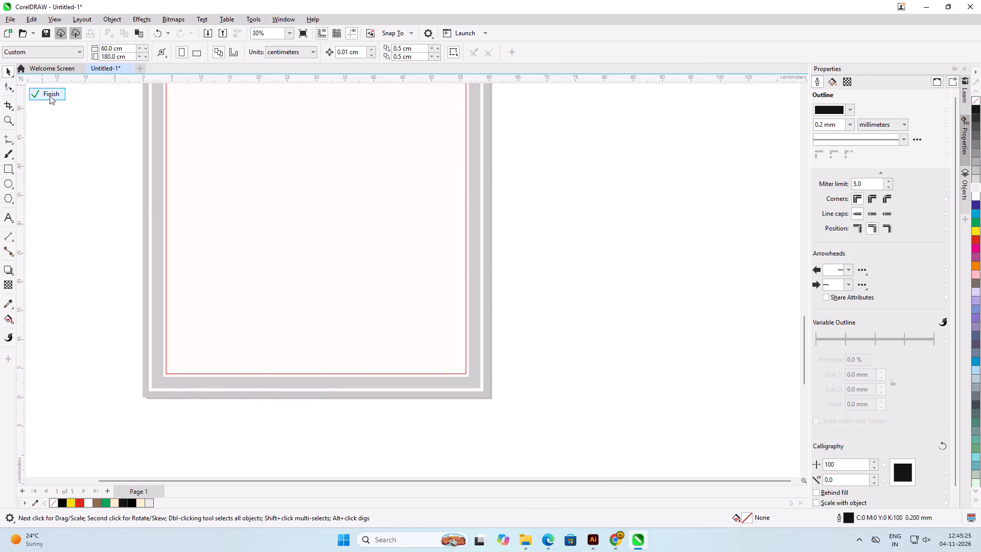
Remove the PowerClip frame from the emptied inner rectangle so it is a plain rectangle.
{"action": "right_click", "coordinate": [352, 264]}
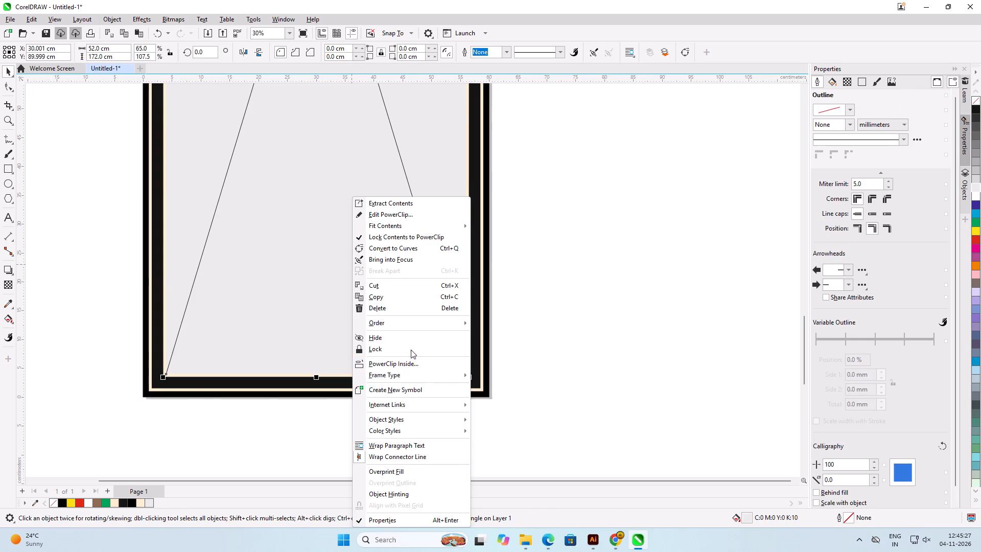
{"action": "left_click", "coordinate": [527, 402]}
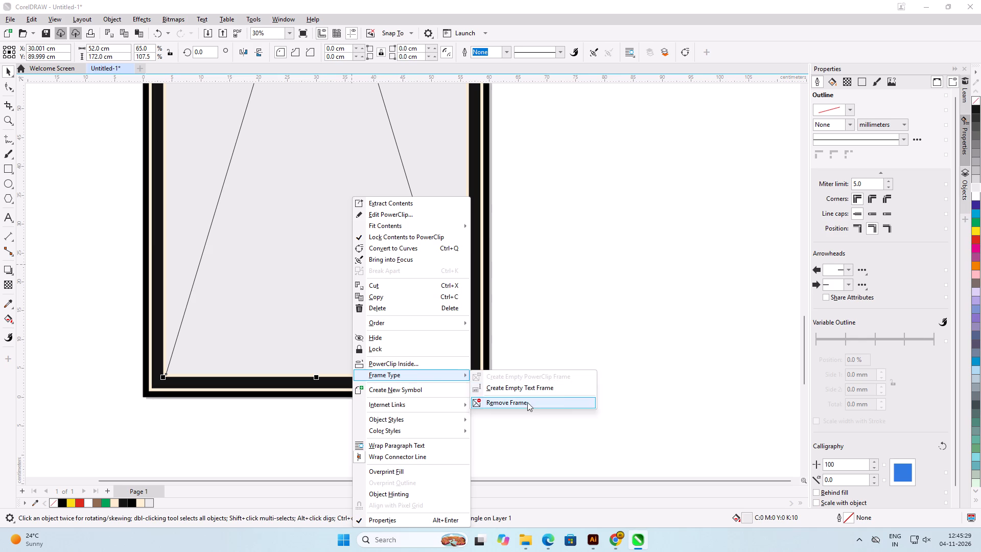
{"action": "left_click", "coordinate": [608, 378]}
Fill the inner rectangle with 60% black (C0 M0 Y0 K60) and deselect it.
{"action": "left_click", "coordinate": [300, 249]}
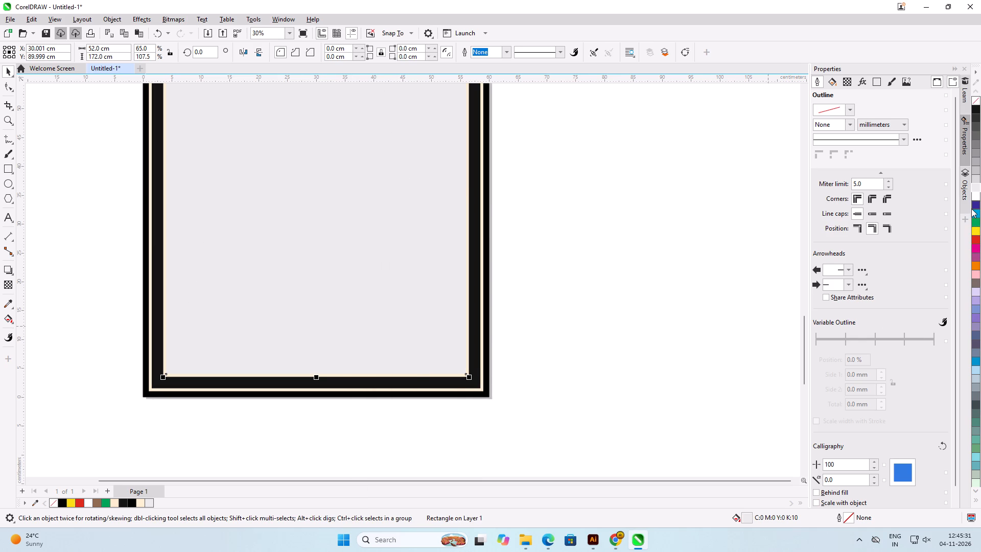
{"action": "left_click", "coordinate": [976, 160]}
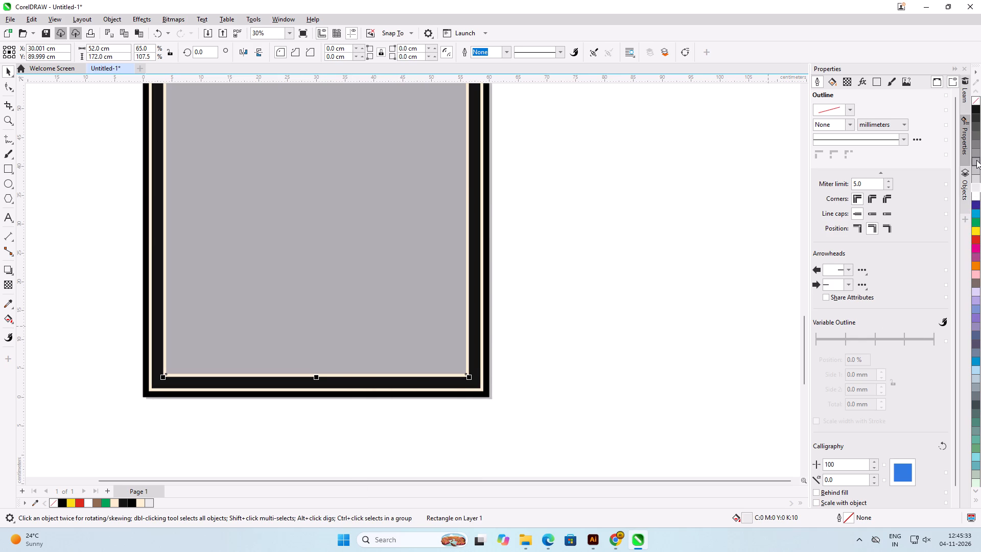
{"action": "left_click", "coordinate": [975, 147]}
{"action": "left_click", "coordinate": [608, 228]}
Export the current document as a PDF named nn to the Downloads folder, using the Document Distribution preset.
{"action": "scroll", "coordinate": [608, 228], "scroll_direction": "up", "scroll_amount": 6}
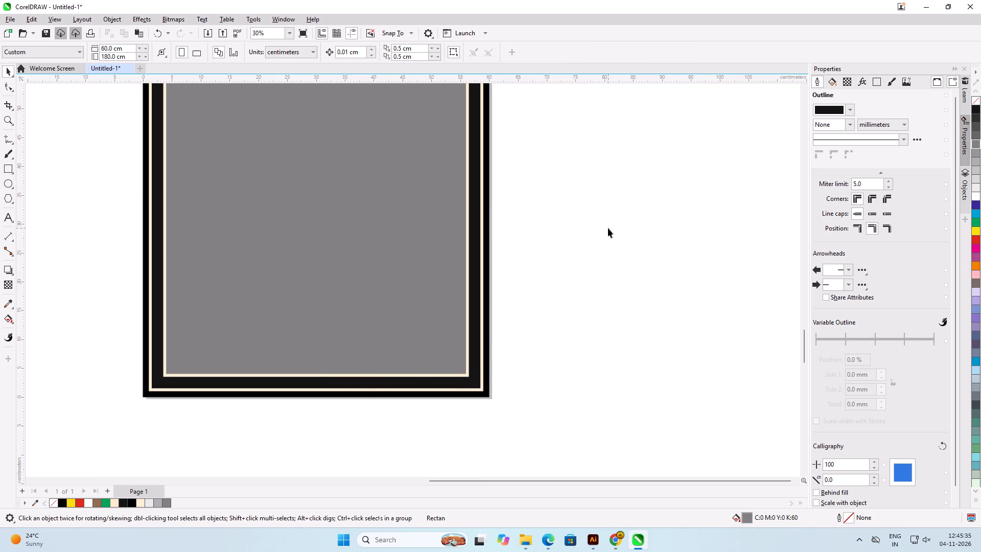
{"action": "scroll", "coordinate": [608, 228], "scroll_direction": "up", "scroll_amount": 4}
{"action": "scroll", "coordinate": [608, 228], "scroll_direction": "down", "scroll_amount": 6}
{"action": "scroll", "coordinate": [608, 228], "scroll_direction": "down", "scroll_amount": 18}
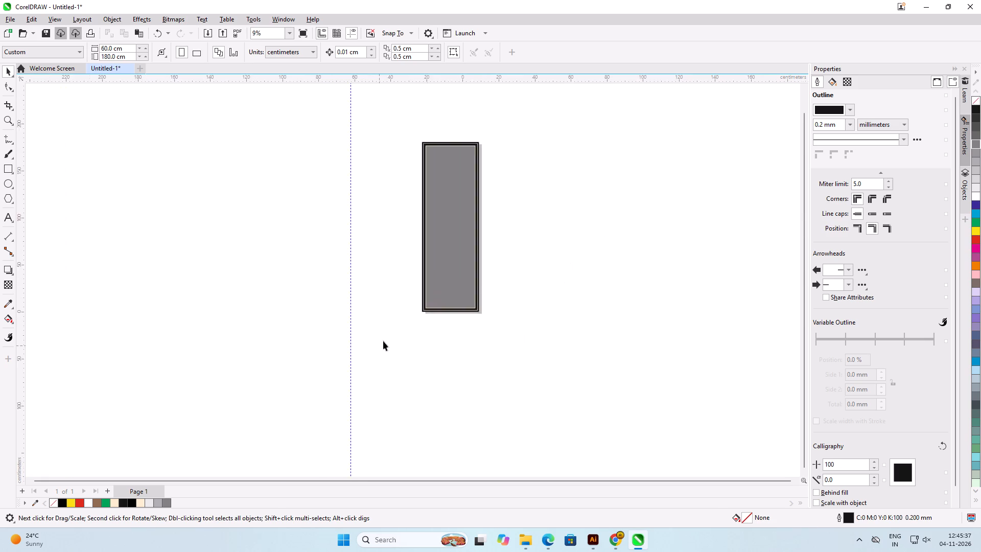
{"action": "scroll", "coordinate": [556, 123], "scroll_direction": "up", "scroll_amount": 3}
{"action": "key", "text": "ctrl+e"}
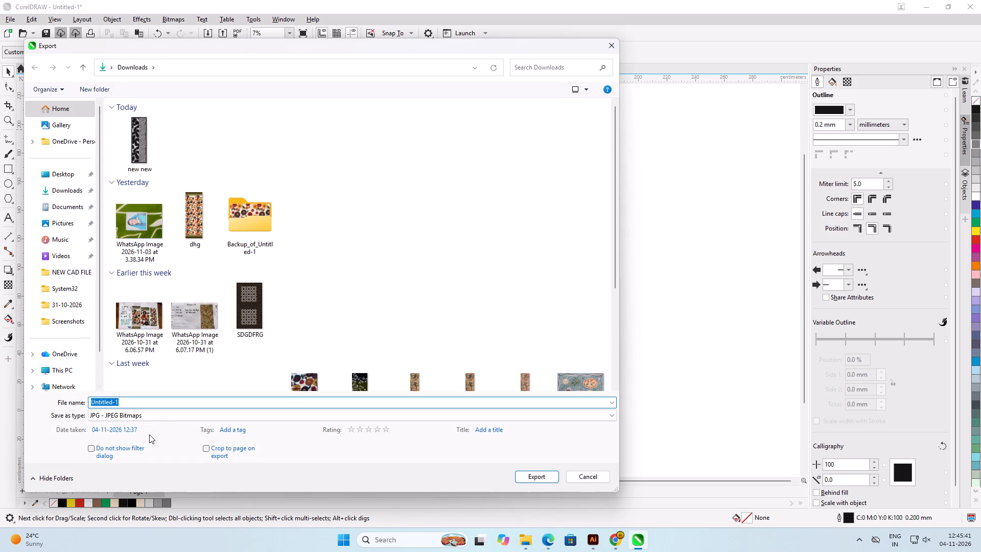
{"action": "left_click", "coordinate": [153, 421]}
{"action": "left_click", "coordinate": [154, 415]}
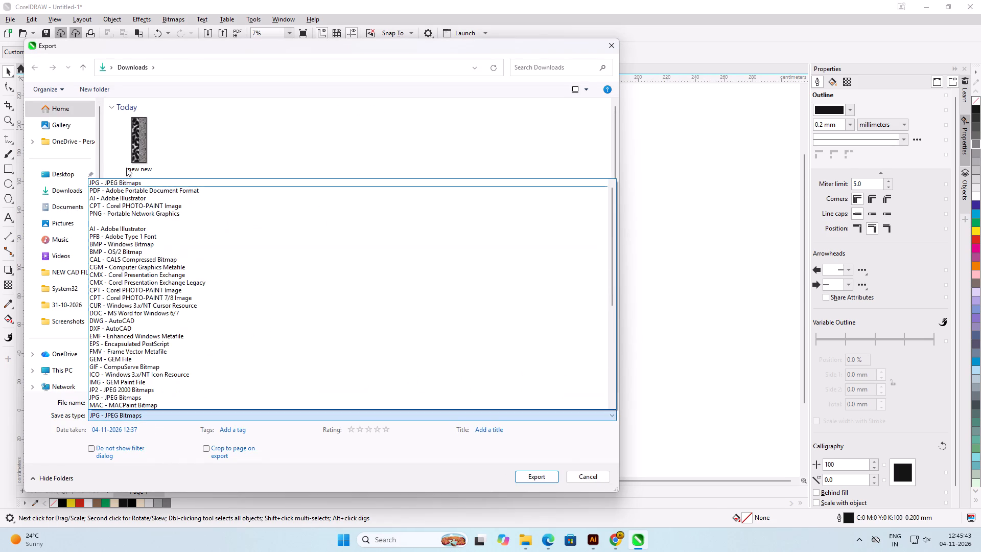
{"action": "left_click", "coordinate": [144, 187]}
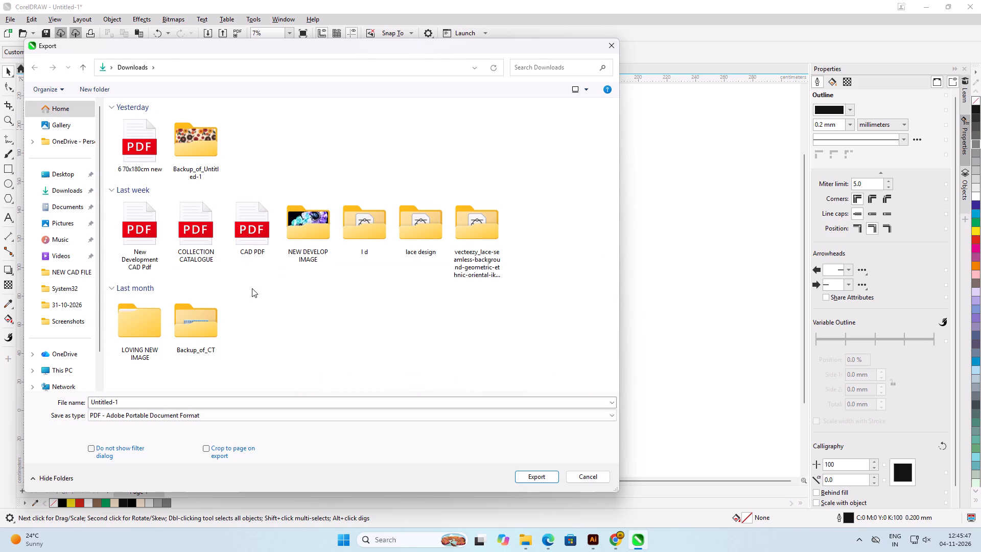
{"action": "left_click", "coordinate": [144, 404]}
{"action": "type", "text": "nn"}
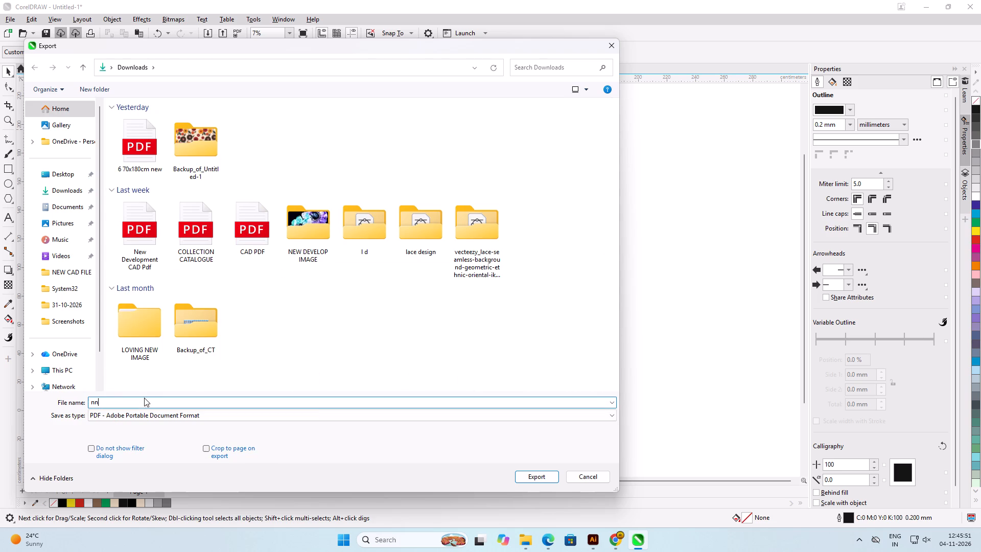
{"action": "left_click", "coordinate": [539, 472]}
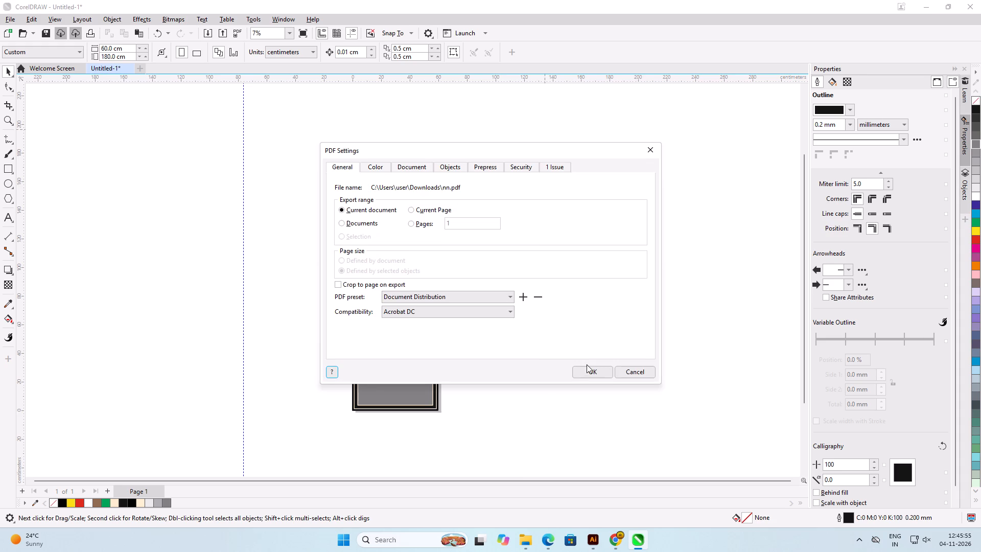
{"action": "left_click", "coordinate": [589, 367]}
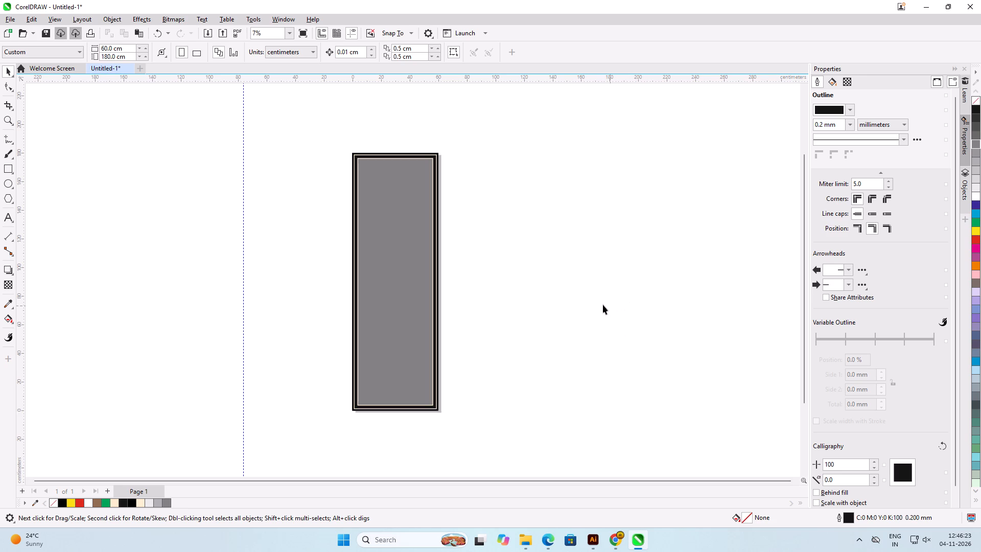
{"action": "left_click", "coordinate": [593, 326]}
{"action": "left_click", "coordinate": [546, 327]}
Switch to File Explorer, go to the Downloads folder and open the nn PDF with Adobe Illustrator 2023.
{"action": "left_click", "coordinate": [524, 547]}
{"action": "left_click", "coordinate": [552, 484]}
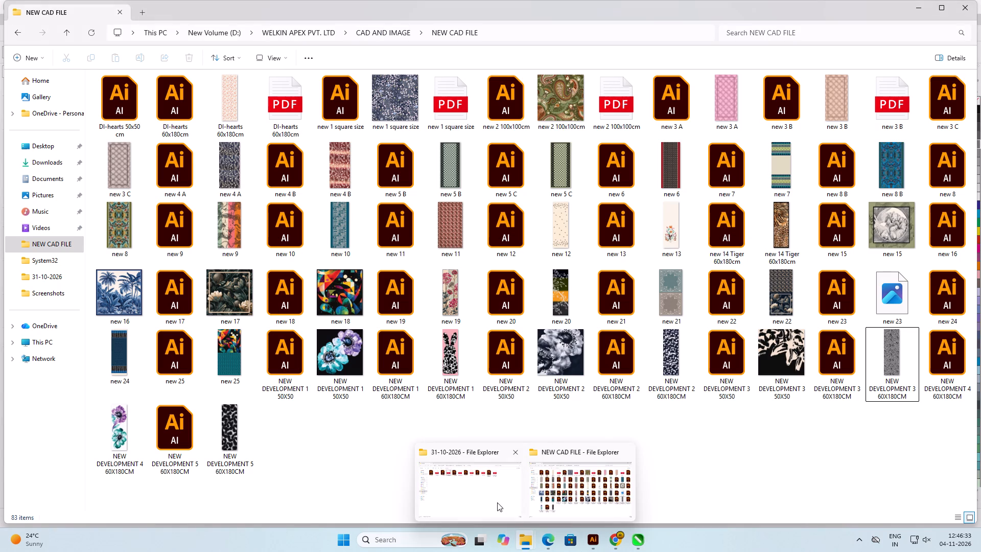
{"action": "left_click", "coordinate": [546, 493]}
{"action": "left_click", "coordinate": [45, 160]}
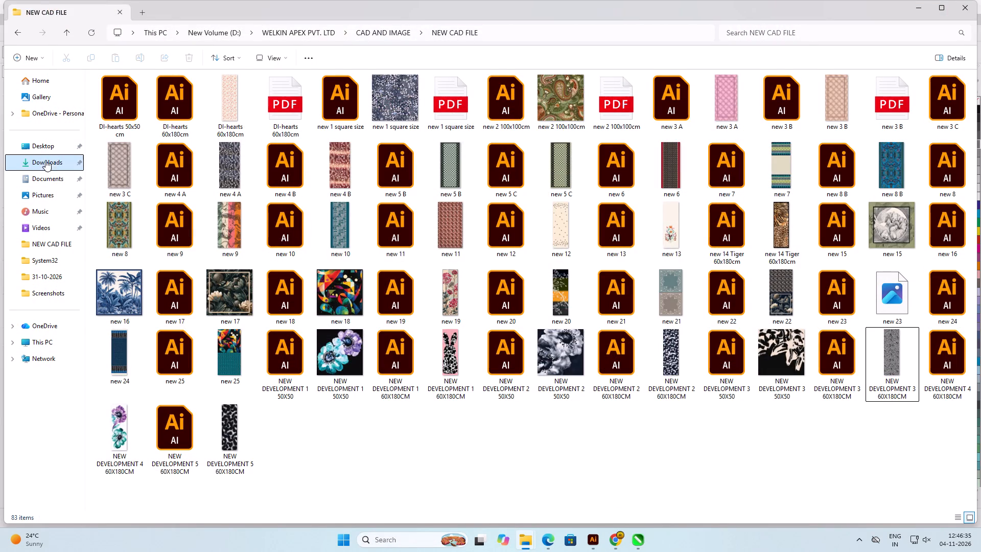
{"action": "left_click", "coordinate": [119, 125]}
{"action": "right_click", "coordinate": [119, 125]}
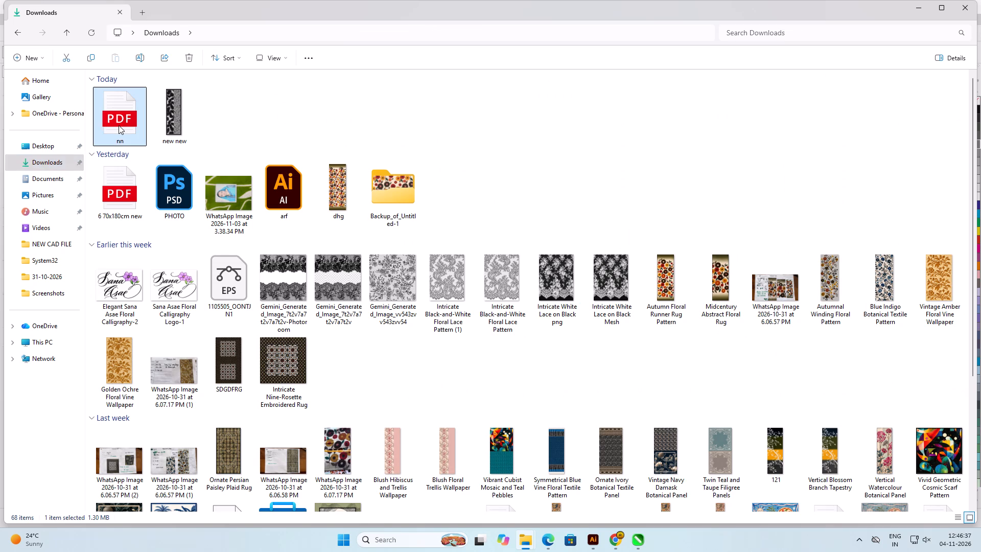
{"action": "left_click", "coordinate": [156, 188]}
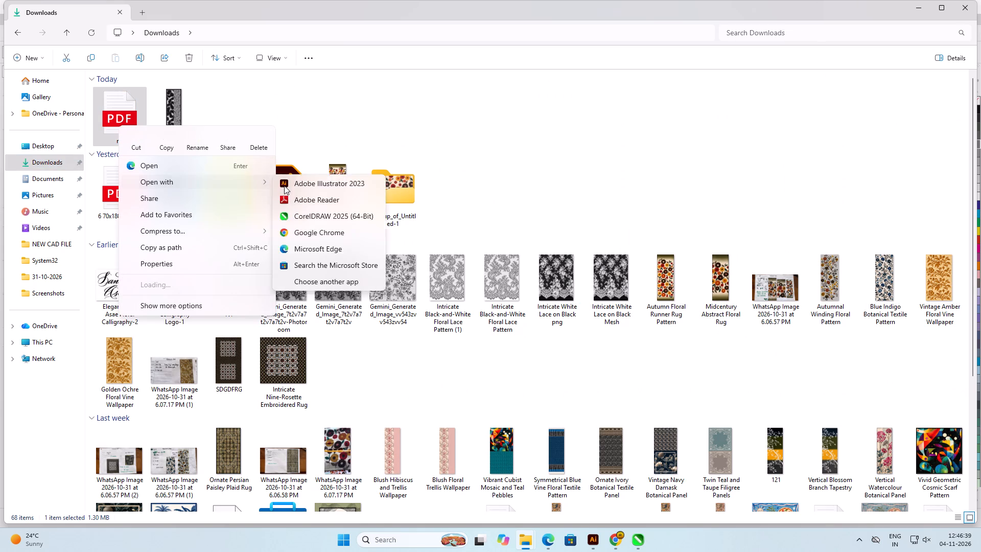
Open the selected nn PDF from the Downloads folder with Adobe Illustrator 2023 and show its whole artboard.
{"action": "left_click", "coordinate": [252, 183]}
{"action": "left_click", "coordinate": [305, 188]}
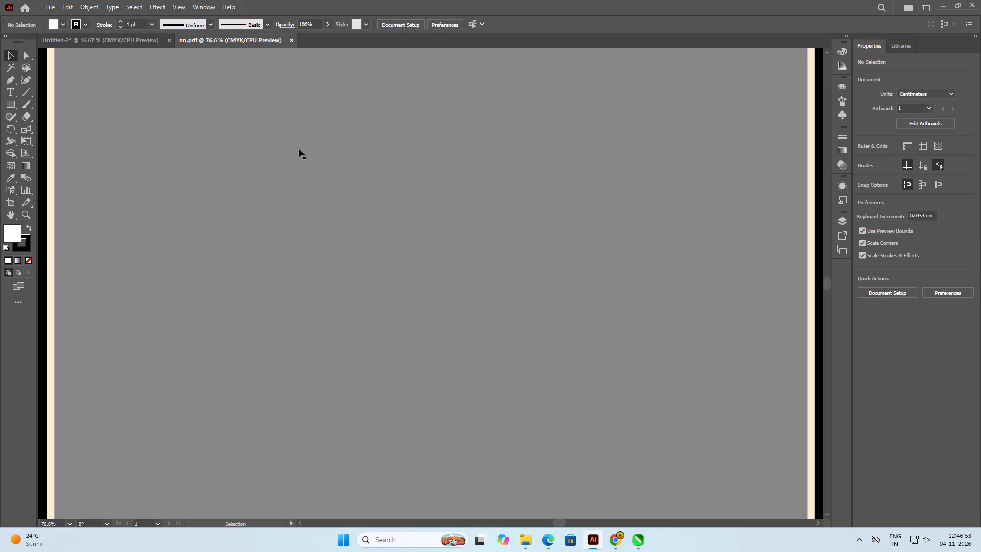
{"action": "scroll", "coordinate": [299, 149], "scroll_direction": "down", "scroll_amount": 7}
{"action": "key", "text": "ctrl+0"}
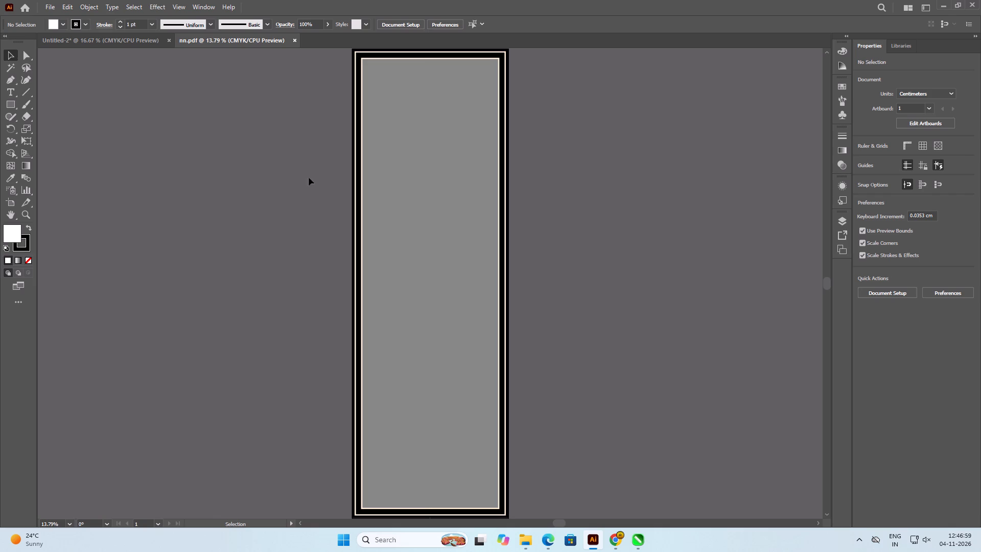
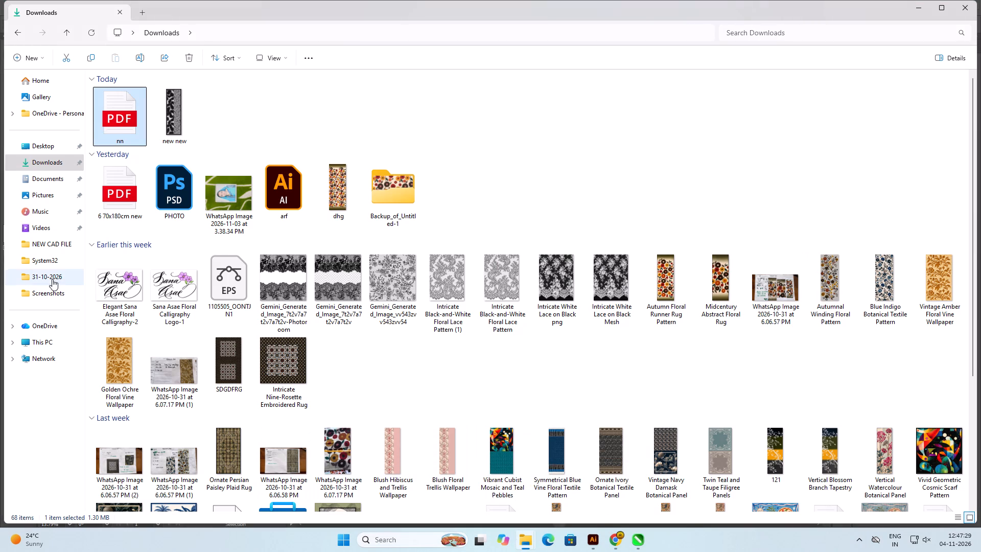
Go to the NEW CAD FILE folder and open the NEW DEVELOPMENT 5 60X180CM image for viewing.
{"action": "left_click", "coordinate": [50, 243]}
{"action": "scroll", "coordinate": [440, 249], "scroll_direction": "down", "scroll_amount": 13}
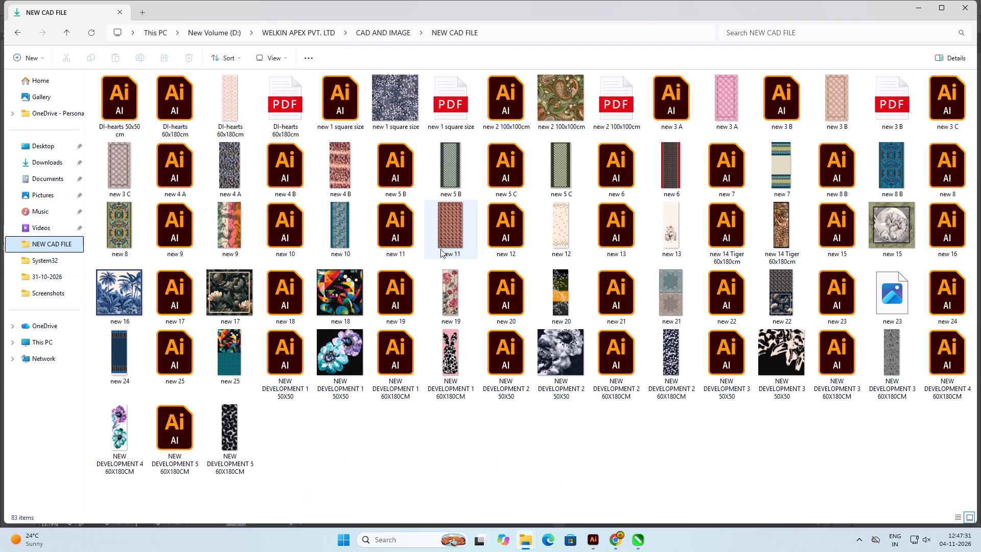
{"action": "scroll", "coordinate": [440, 249], "scroll_direction": "down", "scroll_amount": 1}
{"action": "left_click", "coordinate": [741, 443]}
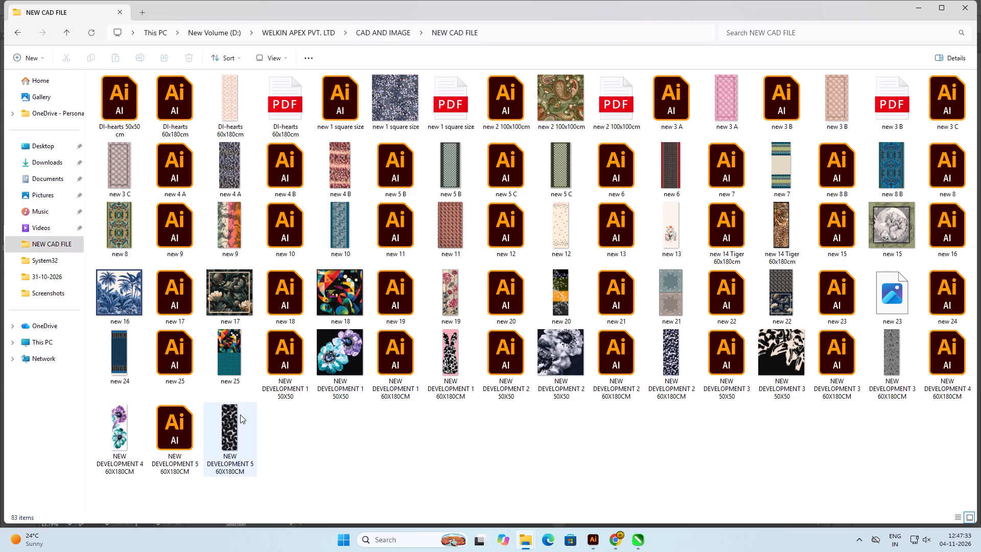
{"action": "double_click", "coordinate": [240, 415]}
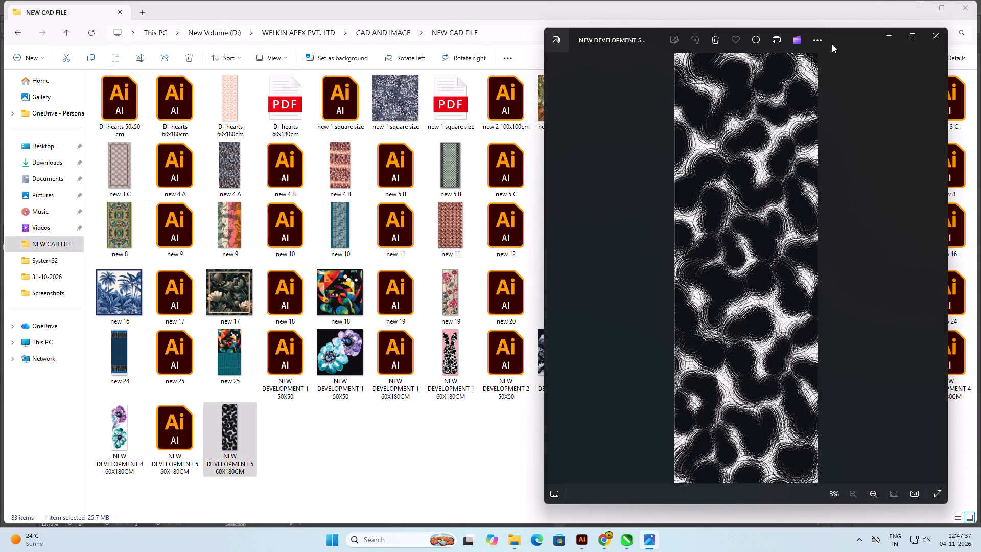
Close the image preview and open the NEW DEVELOPMENT 5 60X180CM Illustrator file, ignoring its missing linked image.
{"action": "left_click", "coordinate": [925, 35]}
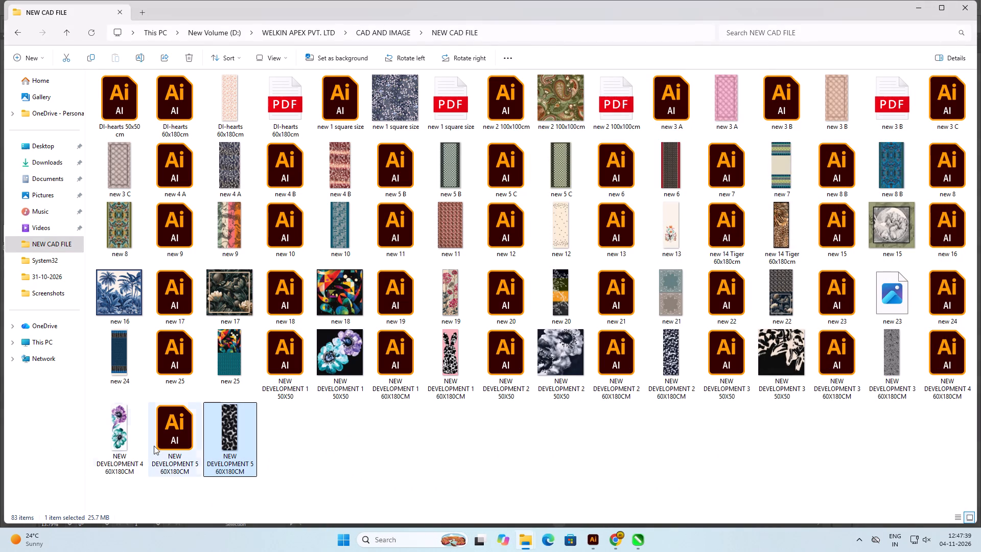
{"action": "left_click", "coordinate": [155, 444]}
{"action": "double_click", "coordinate": [178, 427]}
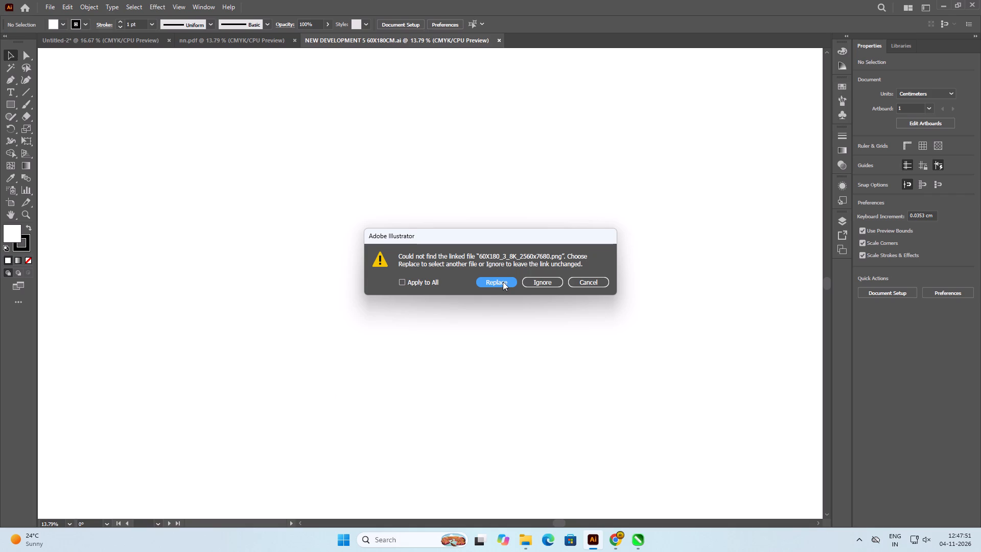
{"action": "left_click", "coordinate": [532, 283]}
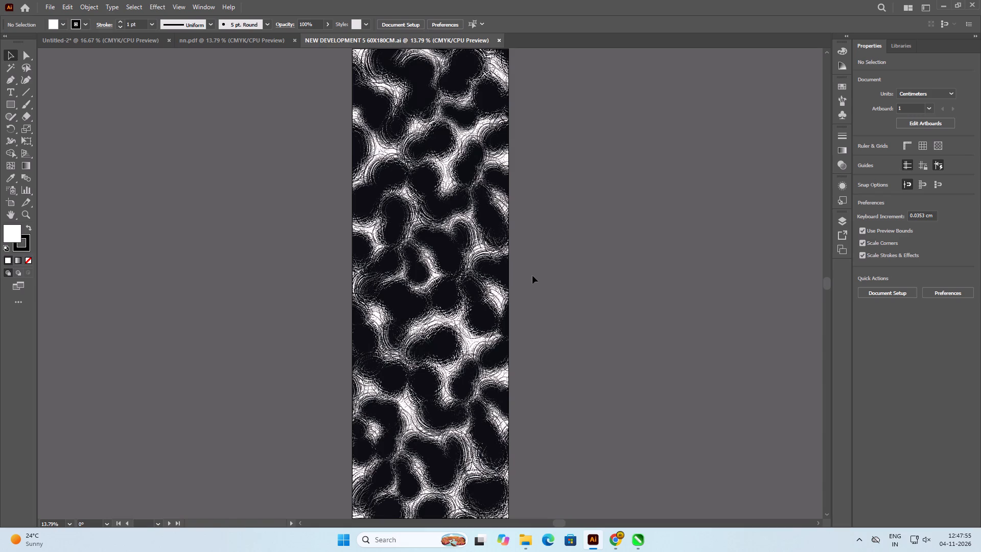
Copy the traced black-and-white pattern and paste it into the nn.pdf document, ignoring the unreadable linked image.
{"action": "left_click", "coordinate": [469, 239]}
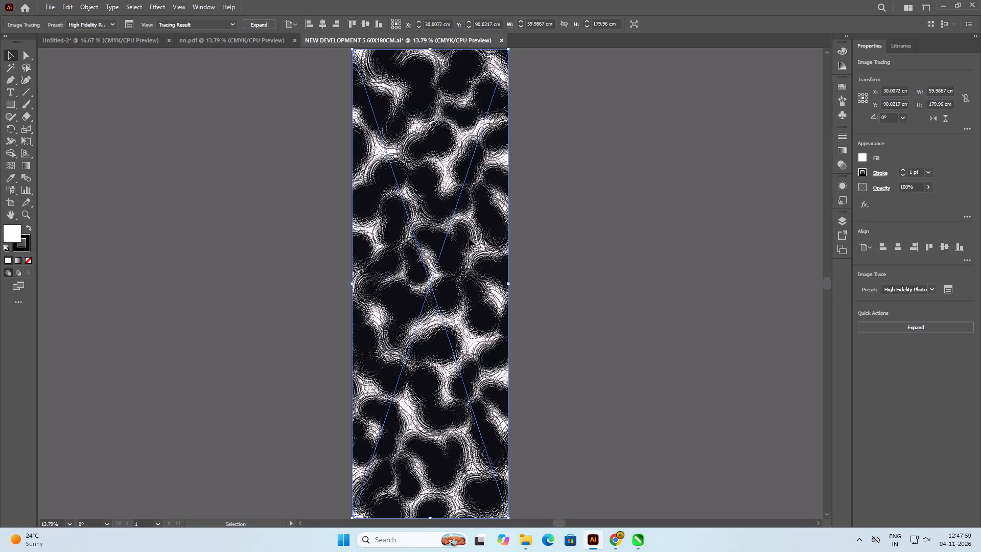
{"action": "left_click", "coordinate": [594, 348]}
{"action": "left_click", "coordinate": [446, 320]}
{"action": "right_click", "coordinate": [450, 307]}
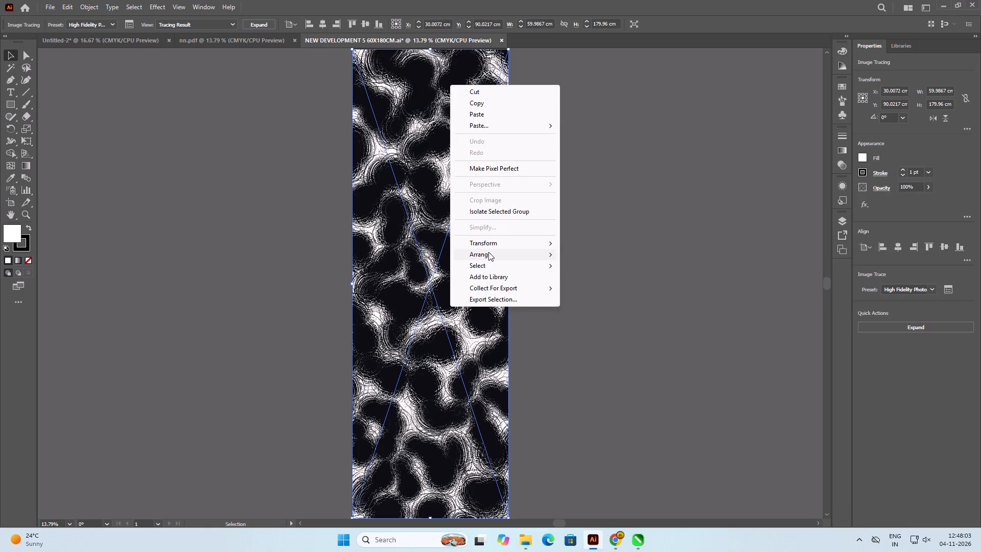
{"action": "left_click", "coordinate": [478, 103]}
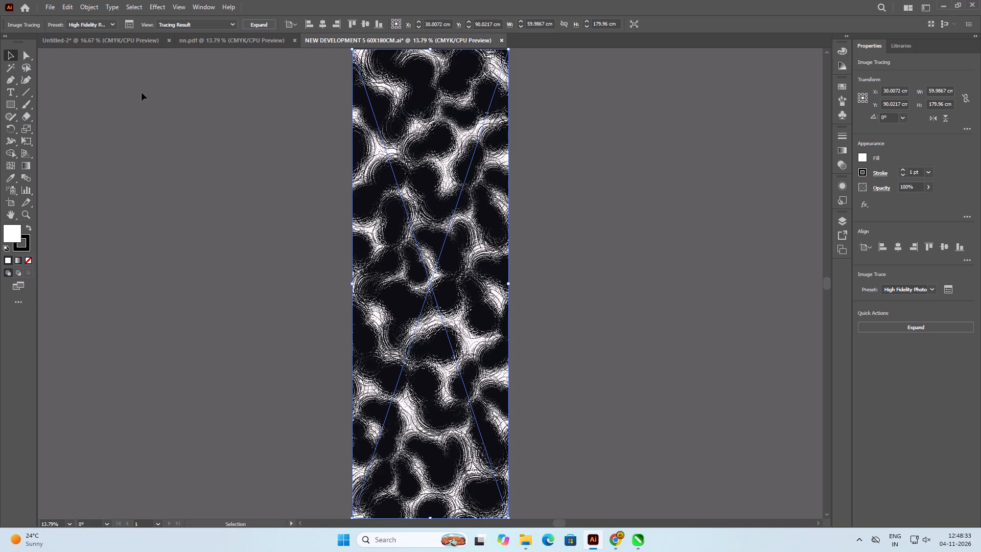
{"action": "left_click", "coordinate": [215, 38]}
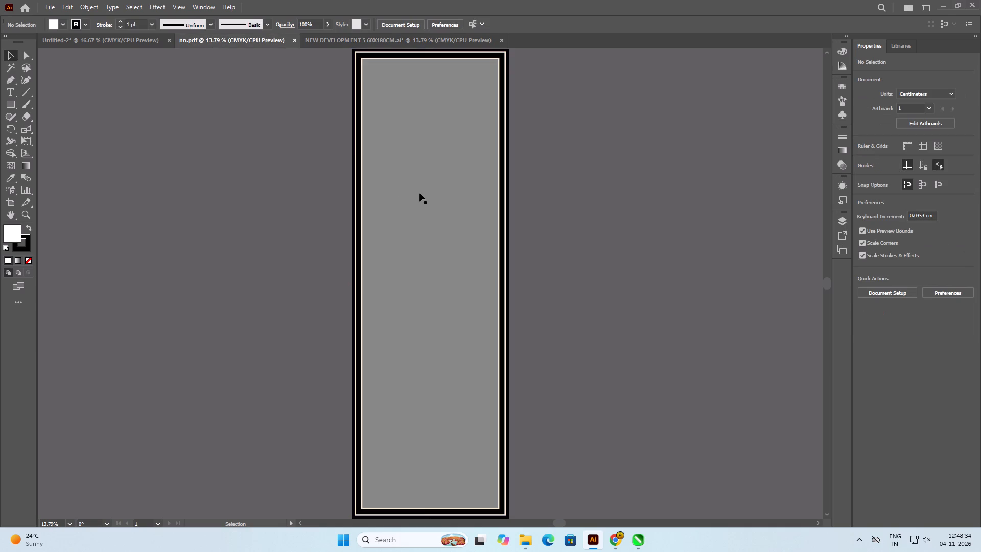
{"action": "key", "text": "ctrl+v"}
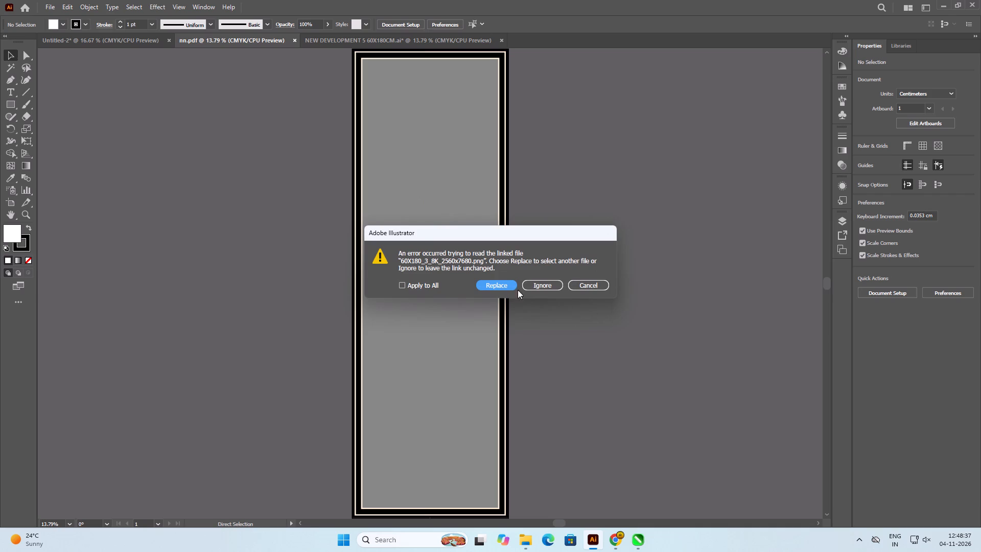
{"action": "left_click", "coordinate": [524, 286]}
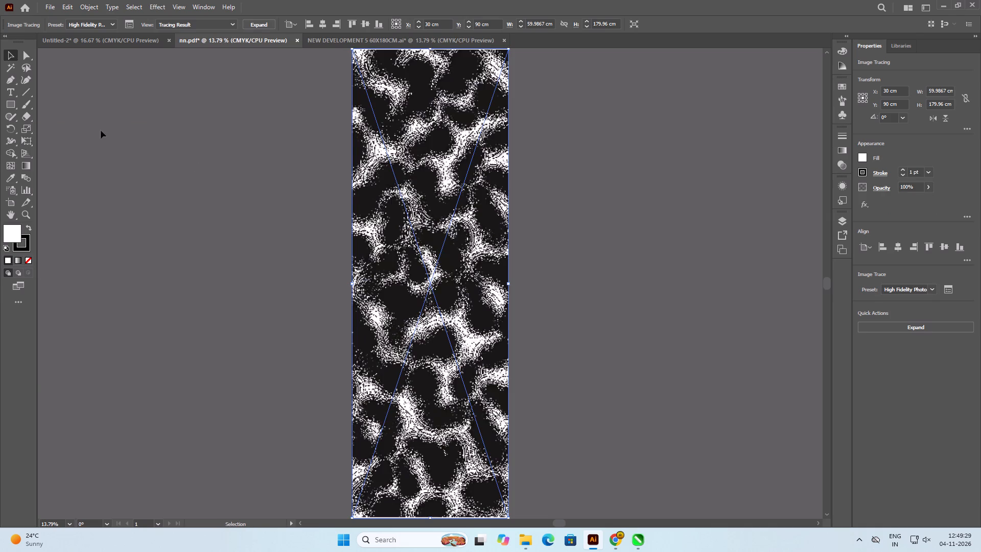
Move the pasted pattern about 90 cm sideways so it sits clear of the bordered frame.
{"action": "left_click", "coordinate": [204, 127]}
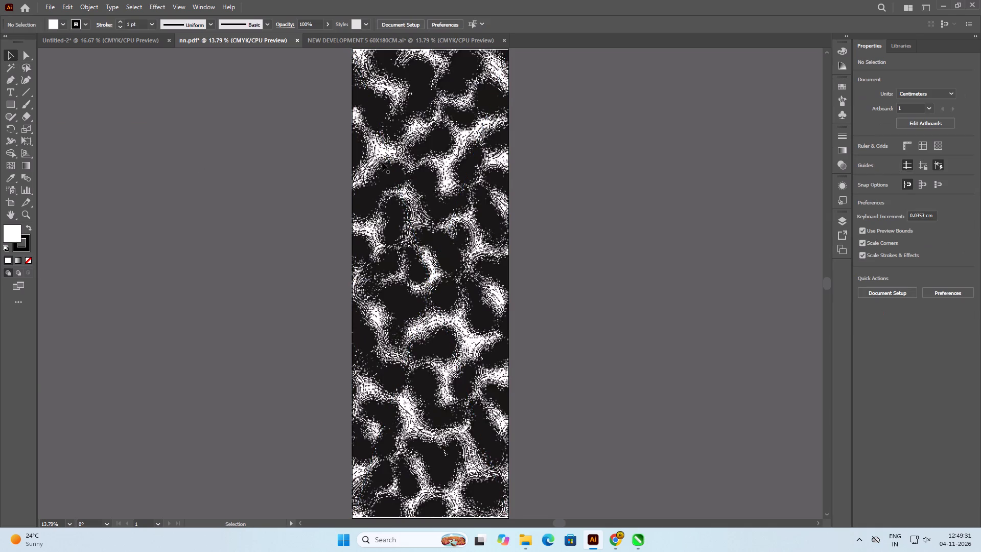
{"action": "left_click", "coordinate": [382, 163]}
{"action": "left_click_drag", "start_coordinate": [389, 178], "coordinate": [624, 197]}
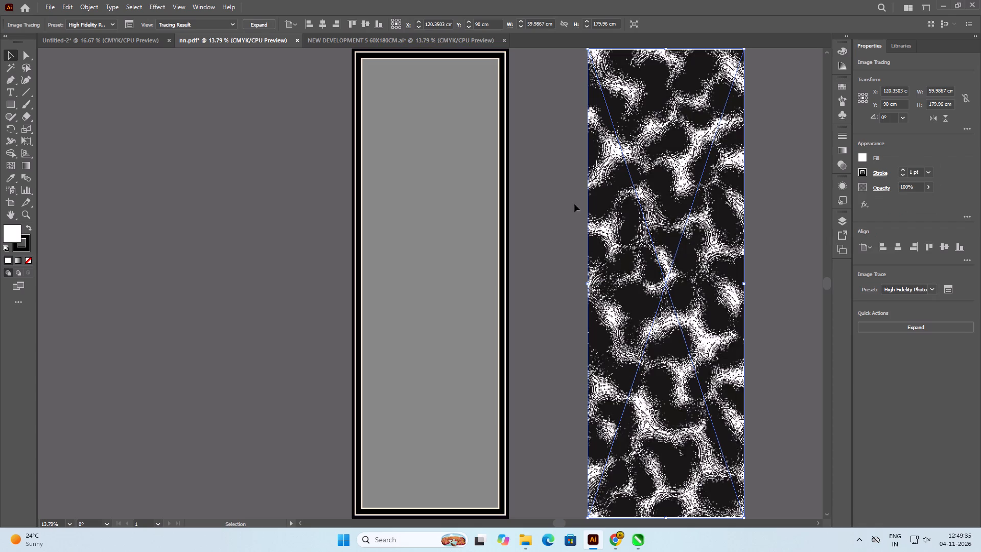
Expand the image tracing of the pasted pattern beside the frame.
{"action": "left_click", "coordinate": [560, 206]}
{"action": "left_click", "coordinate": [649, 199]}
{"action": "left_click", "coordinate": [255, 27]}
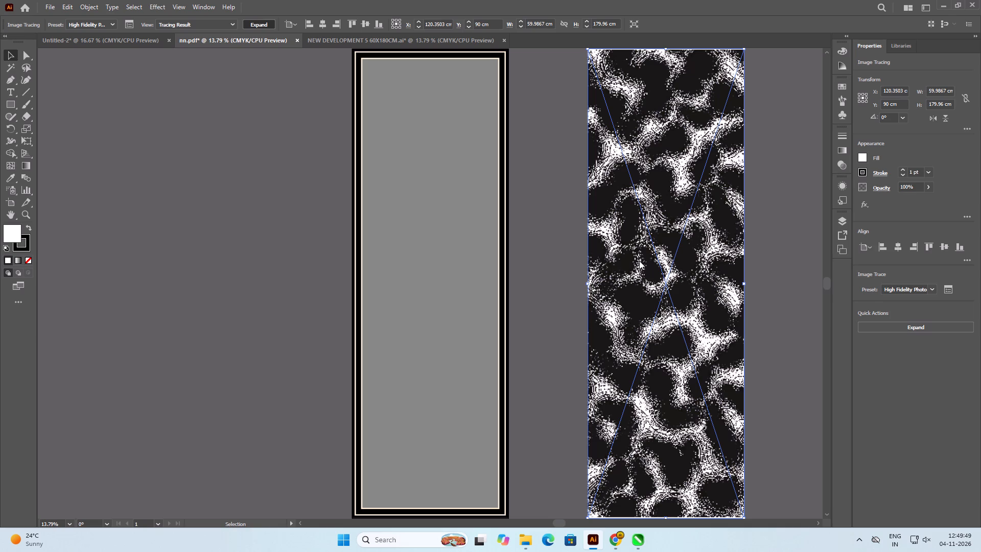
Switch to the NEW CAD FILE File Explorer window, go to the Downloads folder and look through its files and folders.
{"action": "left_click", "coordinate": [519, 542]}
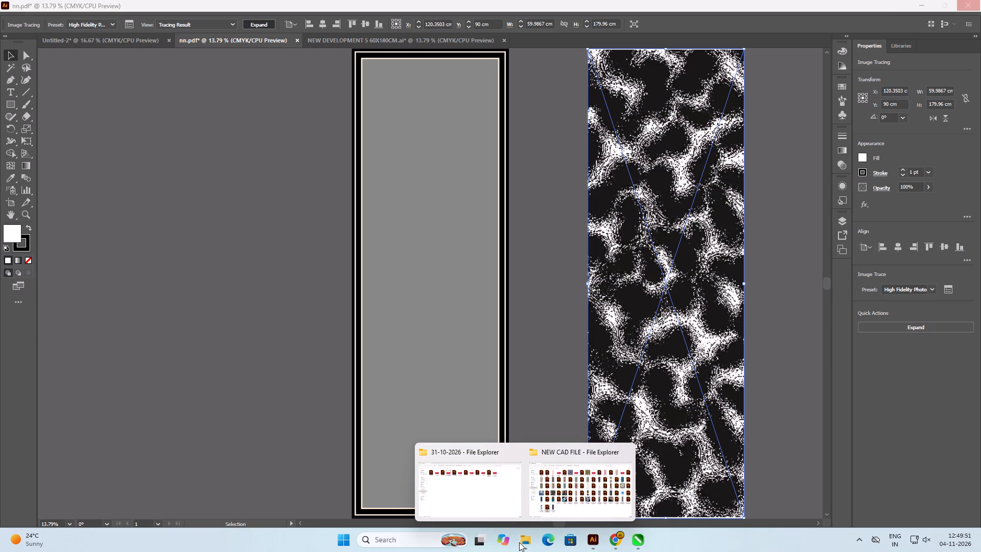
{"action": "left_click", "coordinate": [553, 494]}
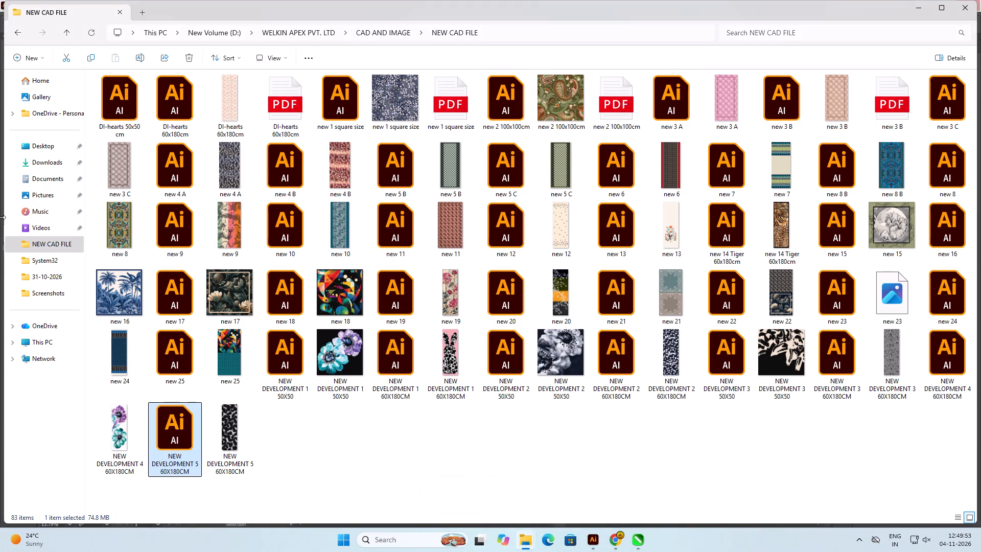
{"action": "left_click", "coordinate": [57, 171]}
{"action": "left_click", "coordinate": [57, 162]}
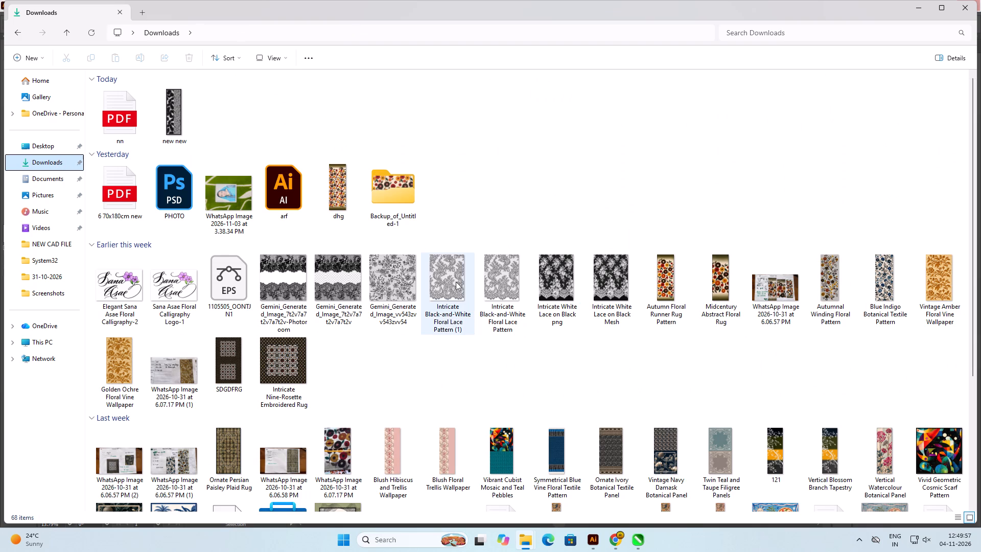
{"action": "scroll", "coordinate": [456, 282], "scroll_direction": "down", "scroll_amount": 4}
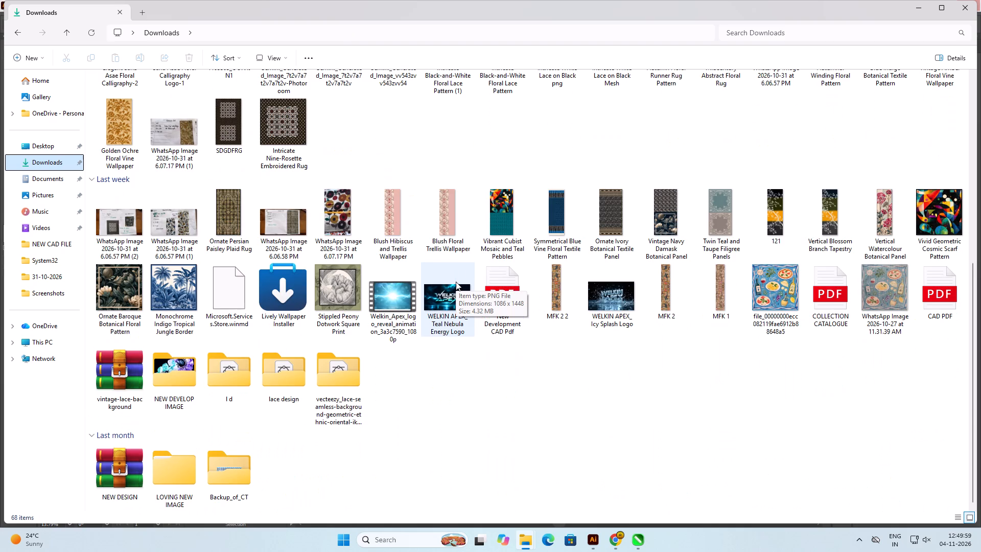
{"action": "scroll", "coordinate": [456, 282], "scroll_direction": "down", "scroll_amount": 9}
{"action": "scroll", "coordinate": [456, 282], "scroll_direction": "up", "scroll_amount": 2}
{"action": "scroll", "coordinate": [456, 282], "scroll_direction": "down", "scroll_amount": 2}
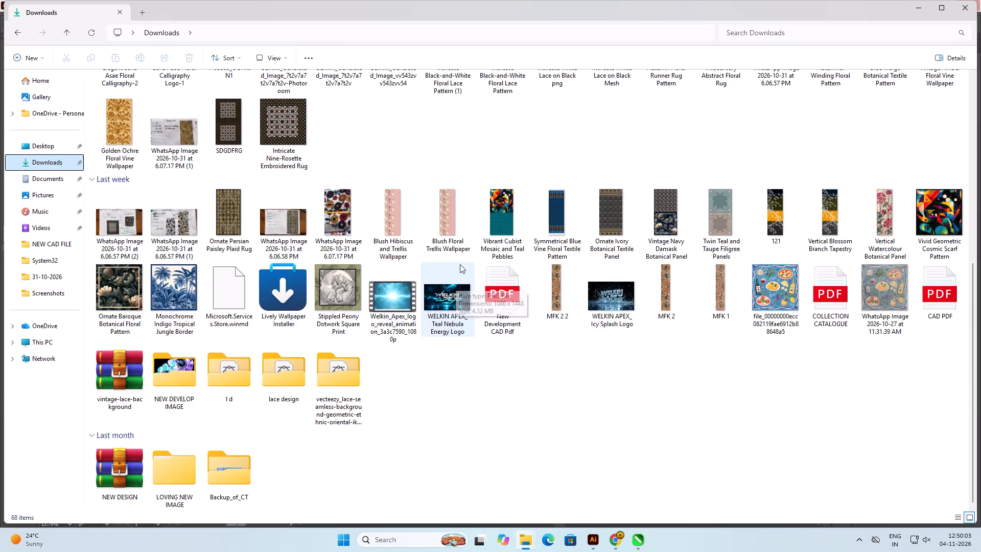
{"action": "scroll", "coordinate": [460, 264], "scroll_direction": "up", "scroll_amount": 1}
{"action": "left_click", "coordinate": [460, 264]}
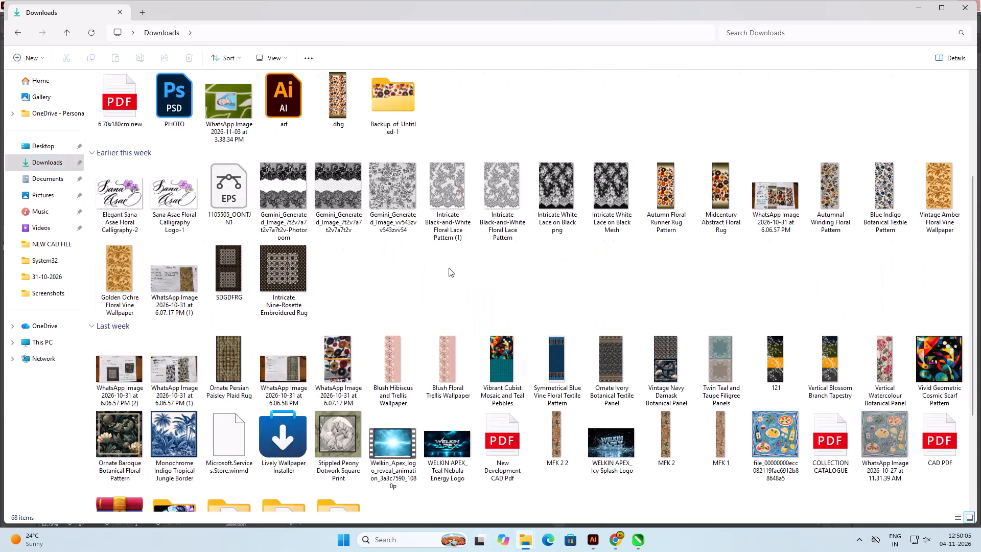
{"action": "scroll", "coordinate": [410, 282], "scroll_direction": "down", "scroll_amount": 3}
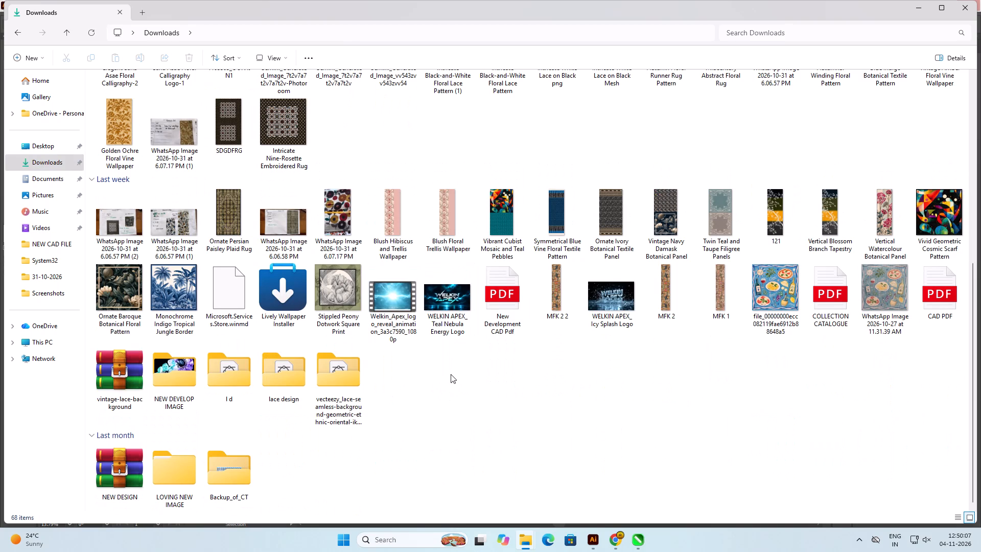
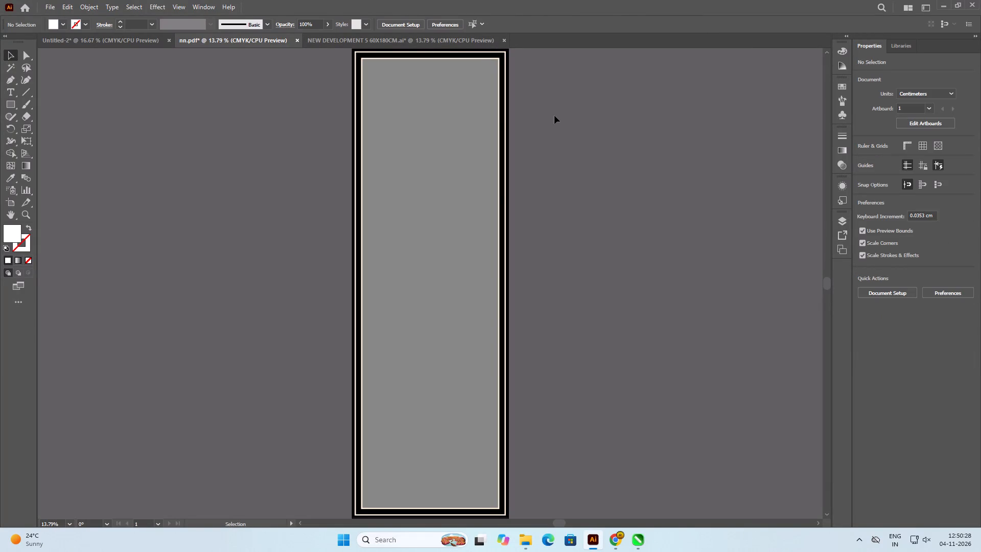
Inspect the traced pattern in NEW DEVELOPMENT 5 60X180CM.ai up close and close that document without saving its changes.
{"action": "left_click", "coordinate": [324, 37]}
{"action": "left_click", "coordinate": [545, 198]}
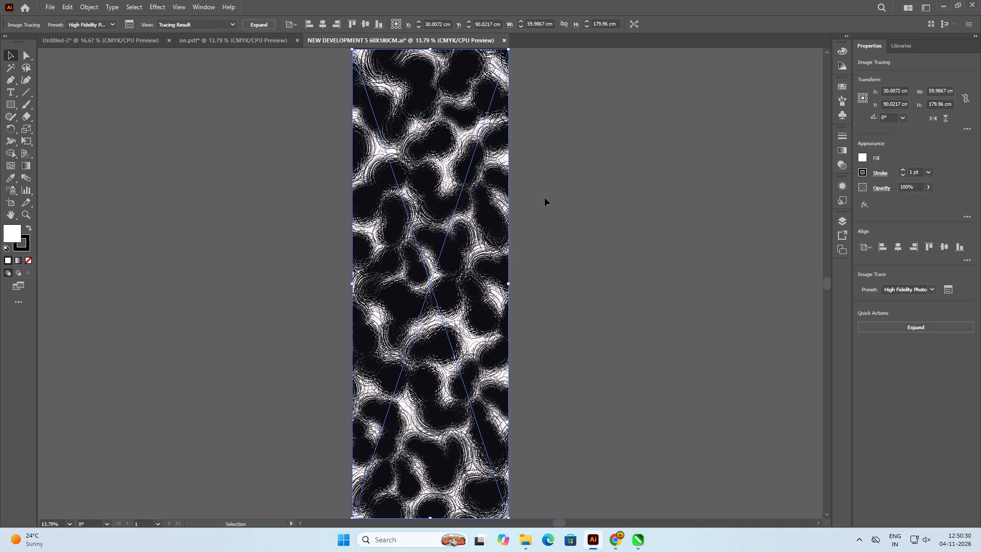
{"action": "scroll", "coordinate": [441, 184], "scroll_direction": "up", "scroll_amount": 4, "text": "alt"}
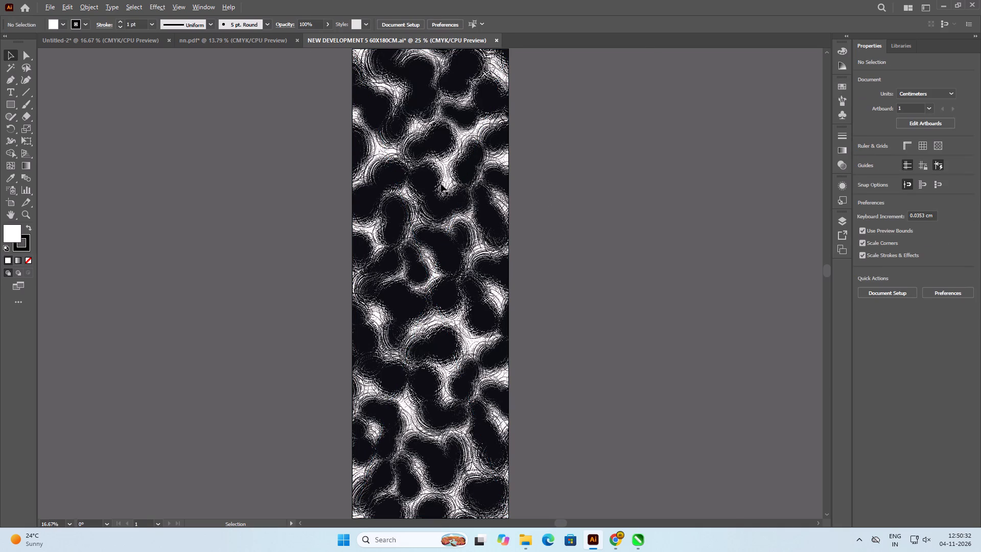
{"action": "scroll", "coordinate": [441, 184], "scroll_direction": "up", "scroll_amount": 1, "text": "alt"}
{"action": "scroll", "coordinate": [441, 184], "scroll_direction": "down", "scroll_amount": 1}
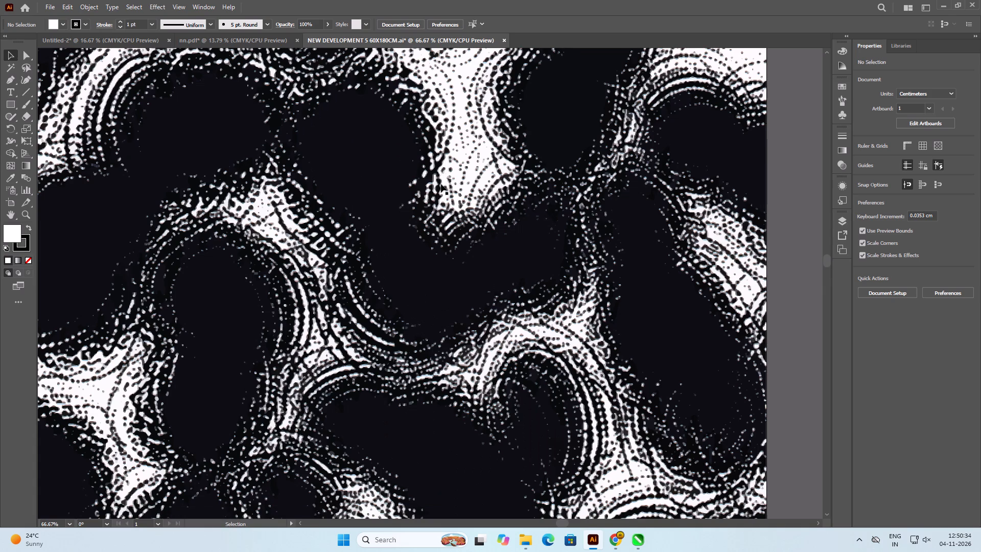
{"action": "scroll", "coordinate": [441, 184], "scroll_direction": "down", "scroll_amount": 3}
{"action": "scroll", "coordinate": [441, 184], "scroll_direction": "down", "scroll_amount": 2, "text": "alt"}
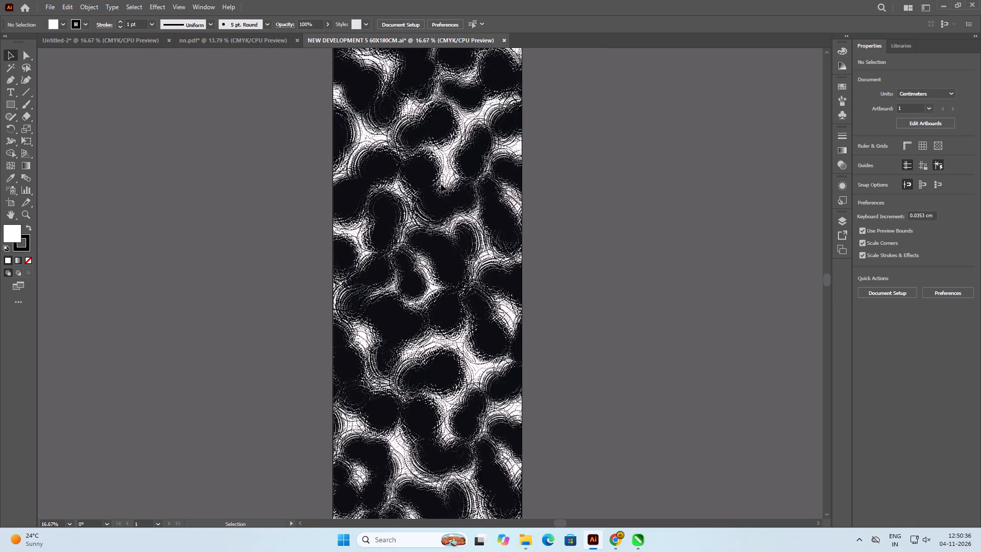
{"action": "scroll", "coordinate": [441, 184], "scroll_direction": "down", "scroll_amount": 1, "text": "alt"}
{"action": "left_click", "coordinate": [501, 40]}
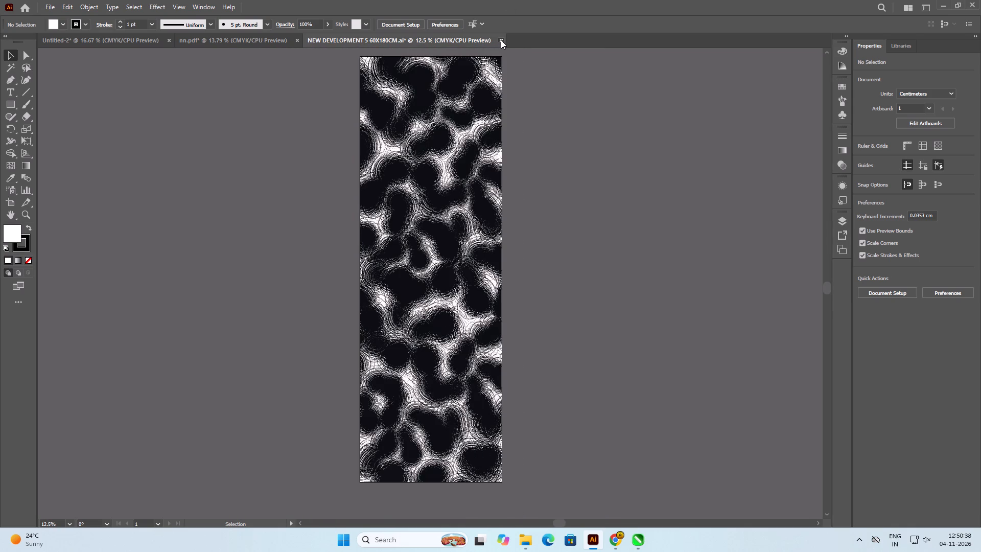
{"action": "left_click", "coordinate": [542, 284]}
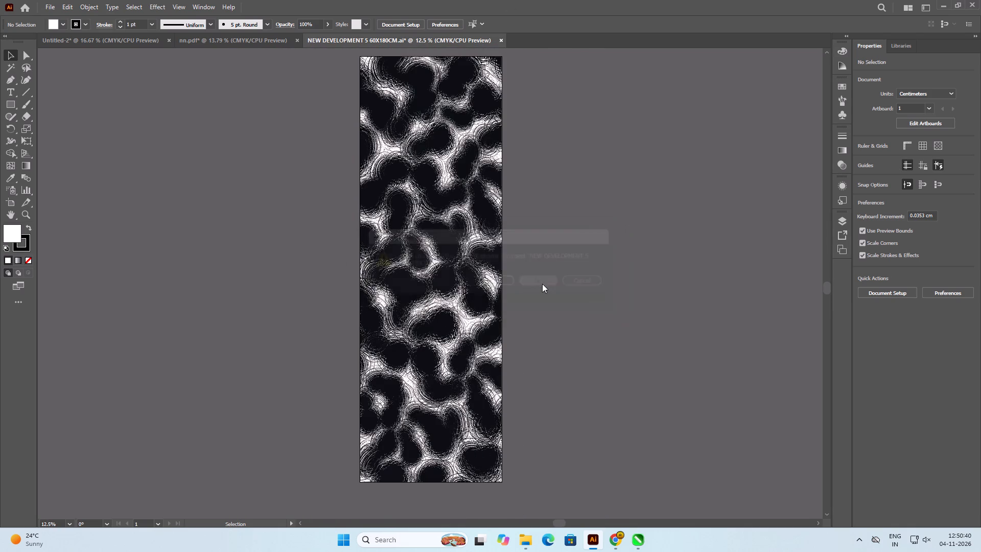
In the Untitled-2 document, image trace the linked two-pattern framed image with the High Fidelity Photo preset, accepting the large image size.
{"action": "left_click", "coordinate": [91, 40]}
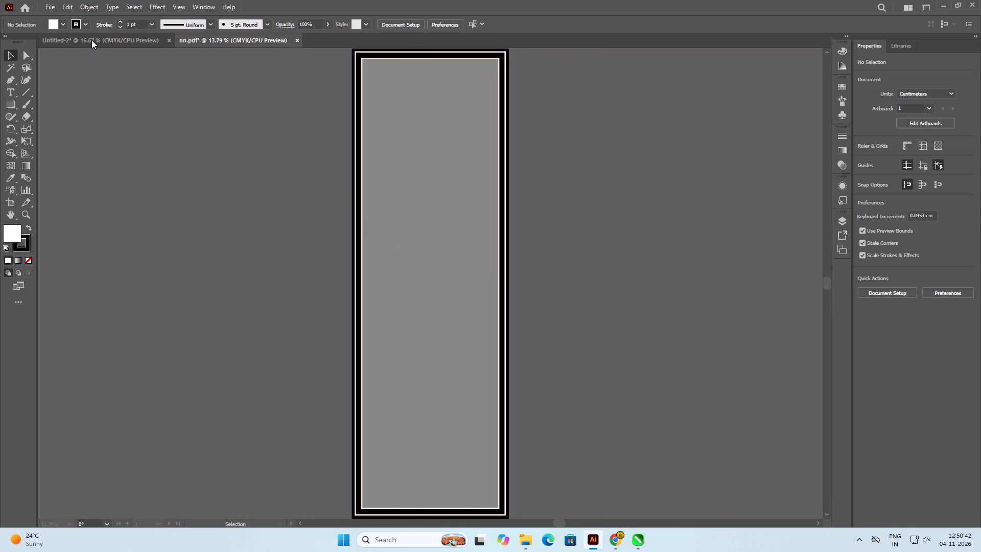
{"action": "scroll", "coordinate": [490, 314], "scroll_direction": "down", "scroll_amount": 1, "text": "alt"}
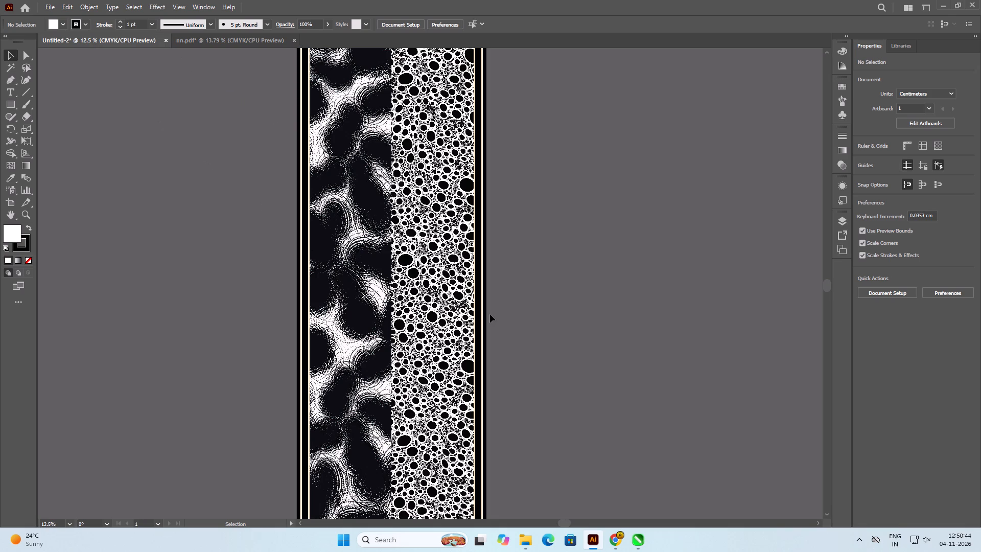
{"action": "left_click", "coordinate": [439, 304]}
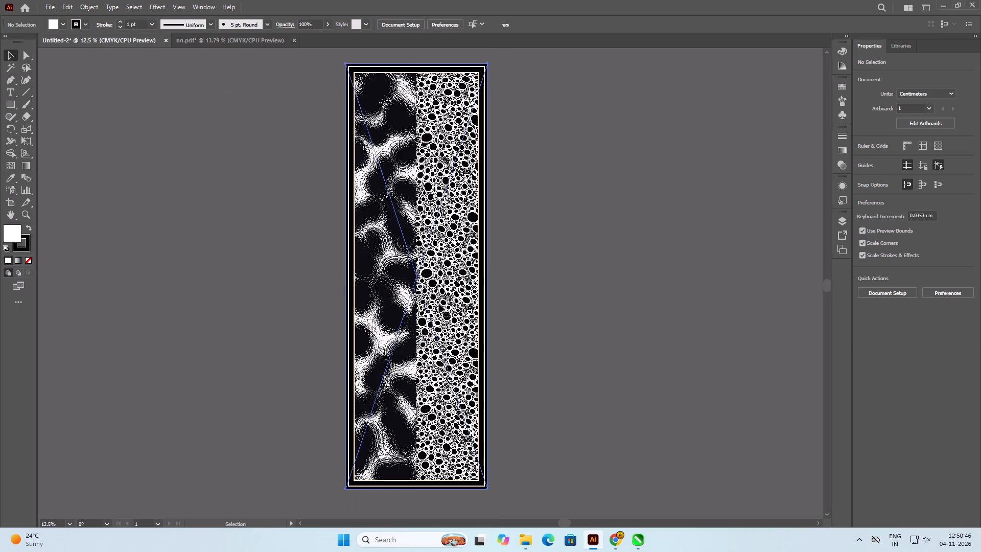
{"action": "left_click", "coordinate": [261, 24]}
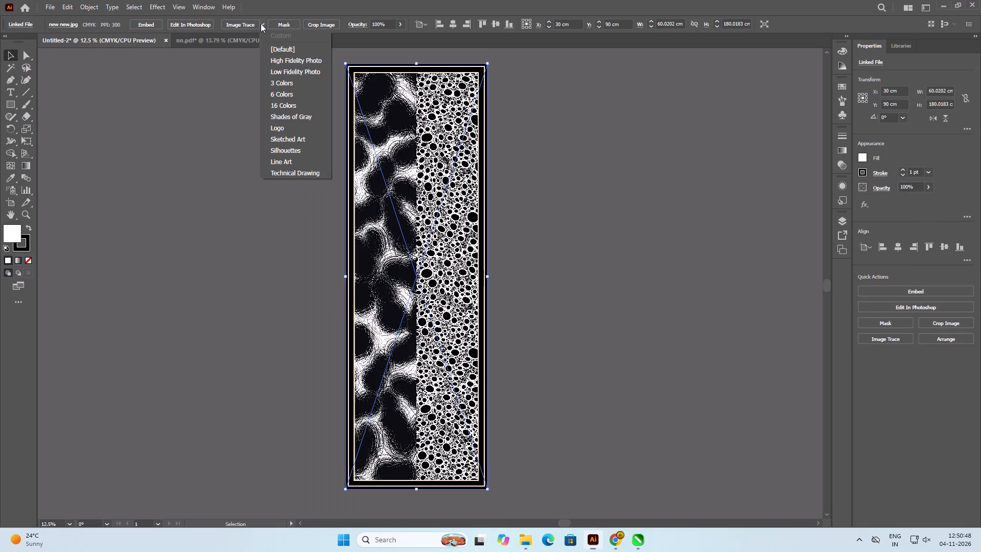
{"action": "left_click", "coordinate": [274, 57]}
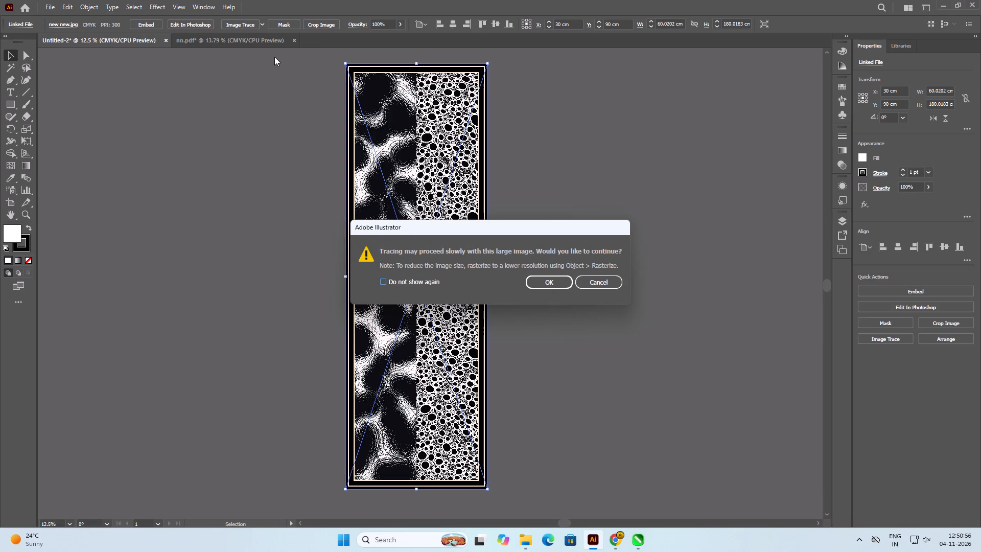
{"action": "key", "text": "Return"}
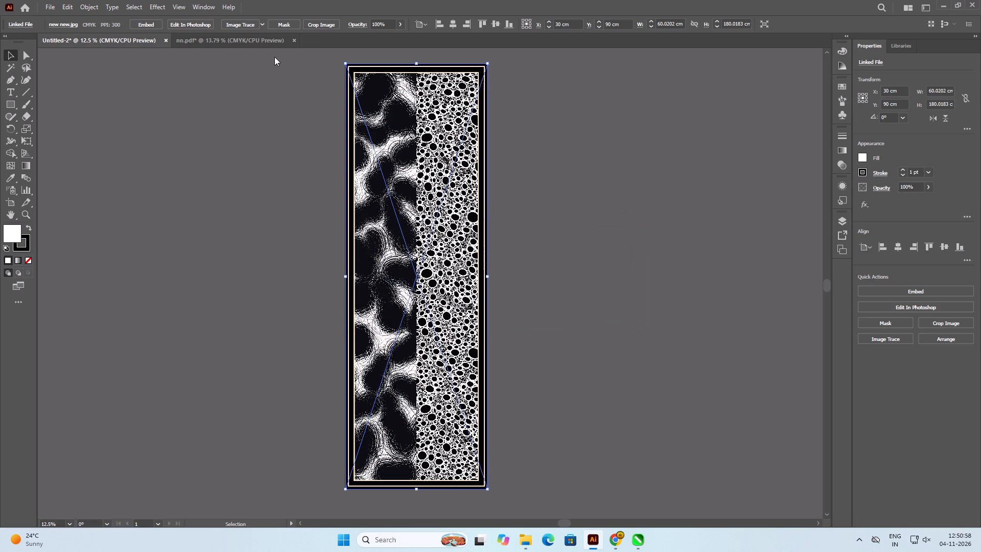
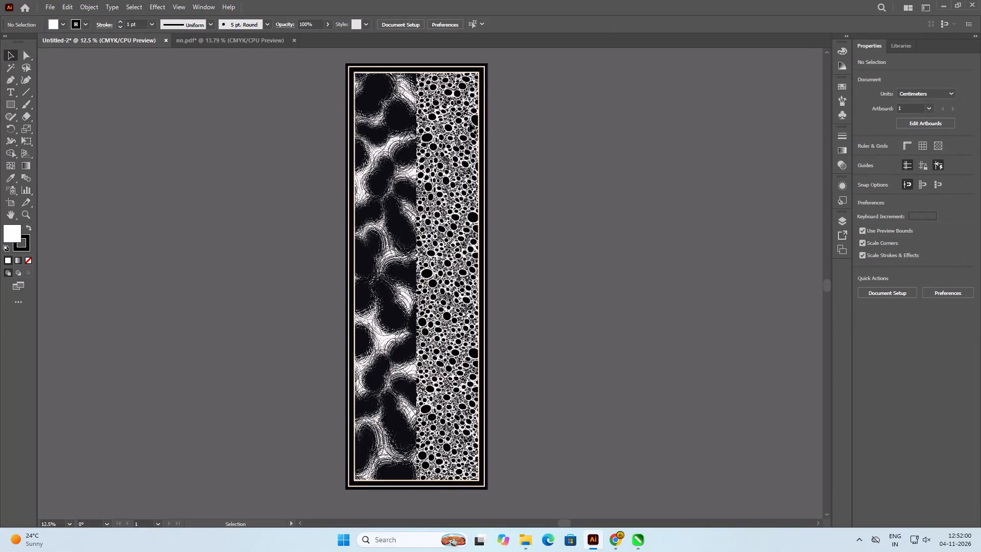
Examine the traced two-pattern artwork up close and along its full length, including the cell pattern and the border.
{"action": "scroll", "coordinate": [469, 123], "scroll_direction": "up", "scroll_amount": 4, "text": "alt"}
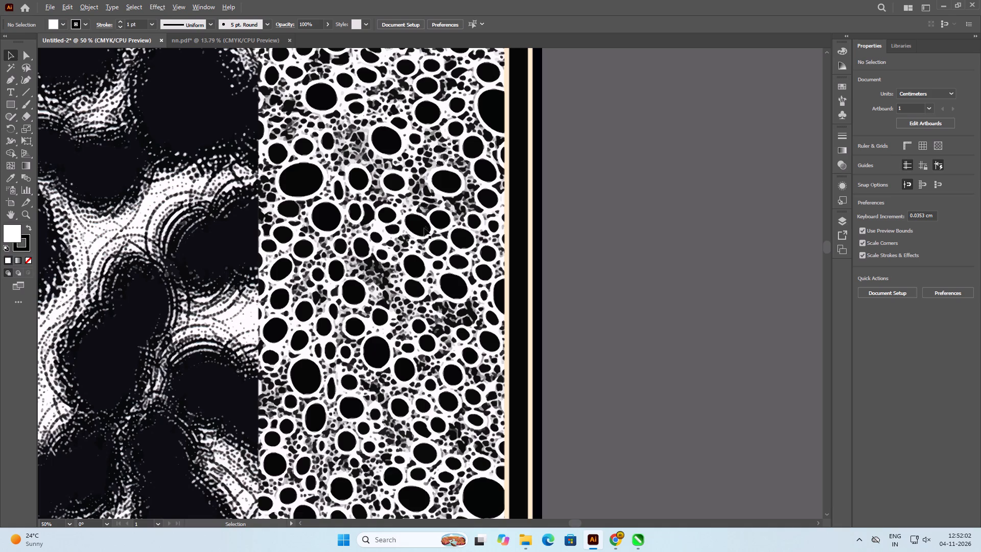
{"action": "scroll", "coordinate": [304, 231], "scroll_direction": "up", "scroll_amount": 3, "text": "alt"}
{"action": "scroll", "coordinate": [411, 231], "scroll_direction": "down", "scroll_amount": 3, "text": "alt"}
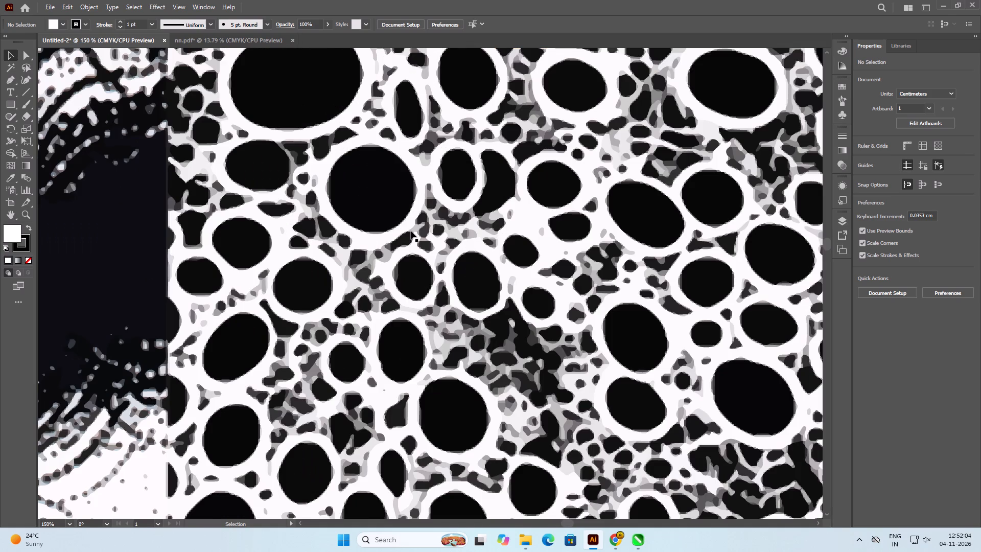
{"action": "scroll", "coordinate": [411, 231], "scroll_direction": "down", "scroll_amount": 2, "text": "alt"}
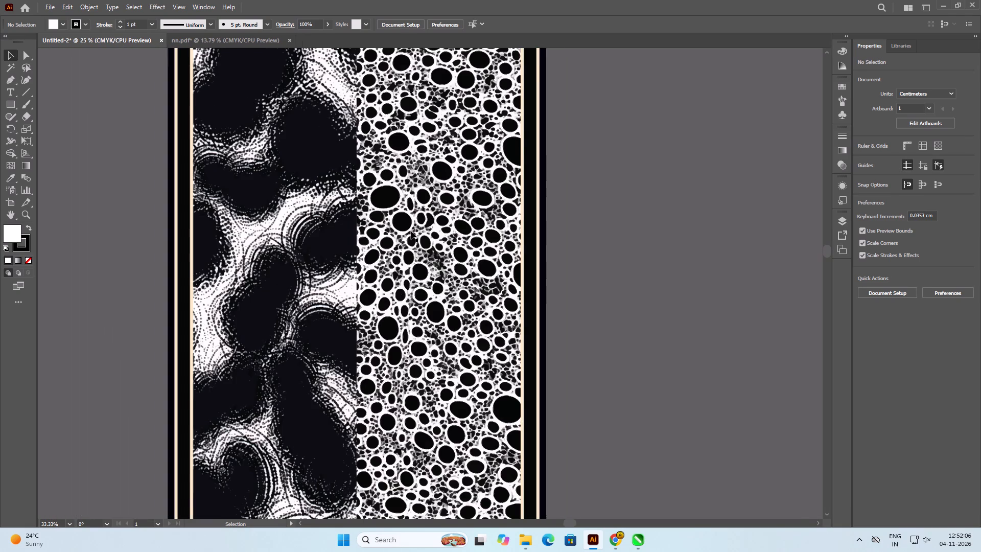
{"action": "scroll", "coordinate": [411, 231], "scroll_direction": "down", "scroll_amount": 1, "text": "alt"}
{"action": "left_click", "coordinate": [592, 280]}
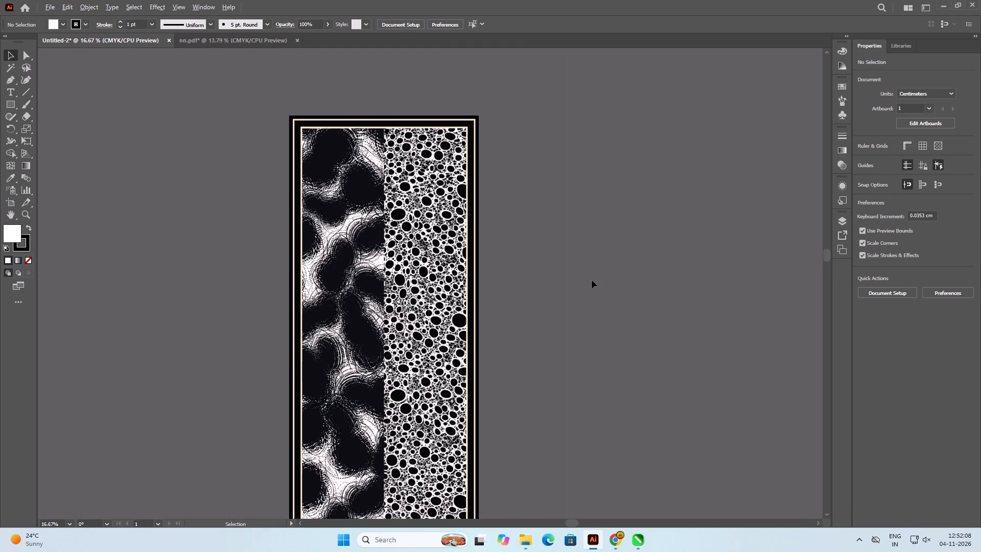
{"action": "scroll", "coordinate": [484, 242], "scroll_direction": "down", "scroll_amount": 13}
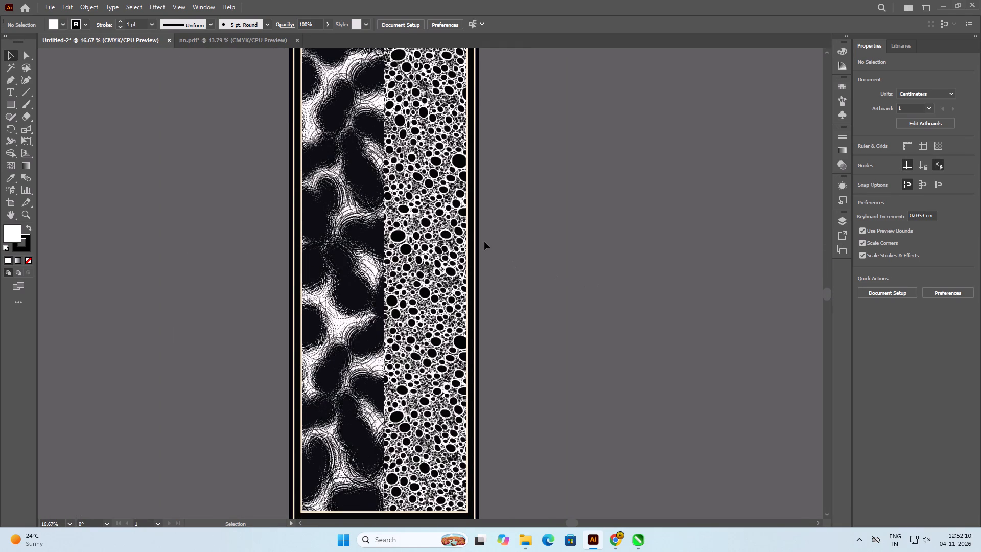
Save the document in the NEW CAD FILE folder as NEW DEVELOPMENT 6 60X180CM, an Adobe Illustrator file in Illustrator 2020 format.
{"action": "key", "text": "ctrl+shift+s"}
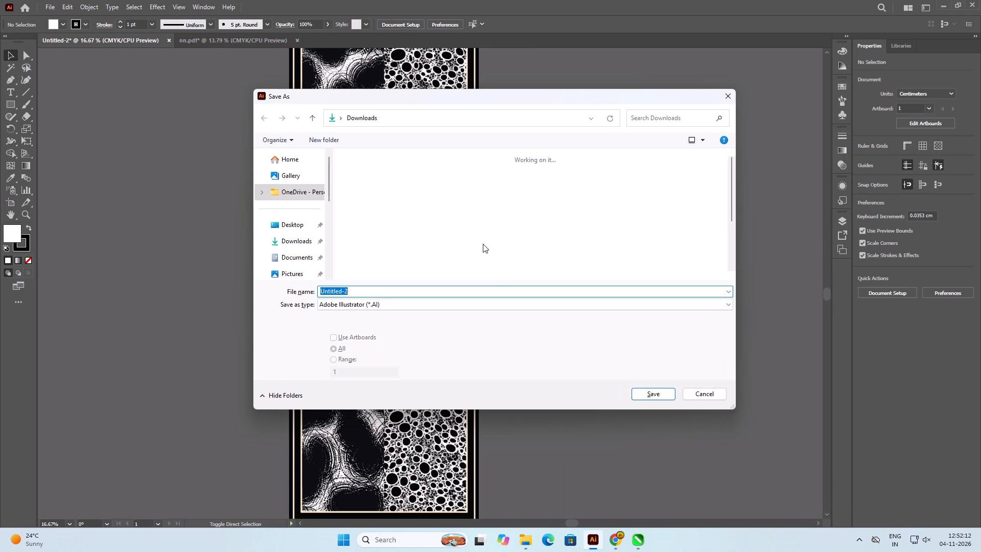
{"action": "scroll", "coordinate": [313, 238], "scroll_direction": "down", "scroll_amount": 6}
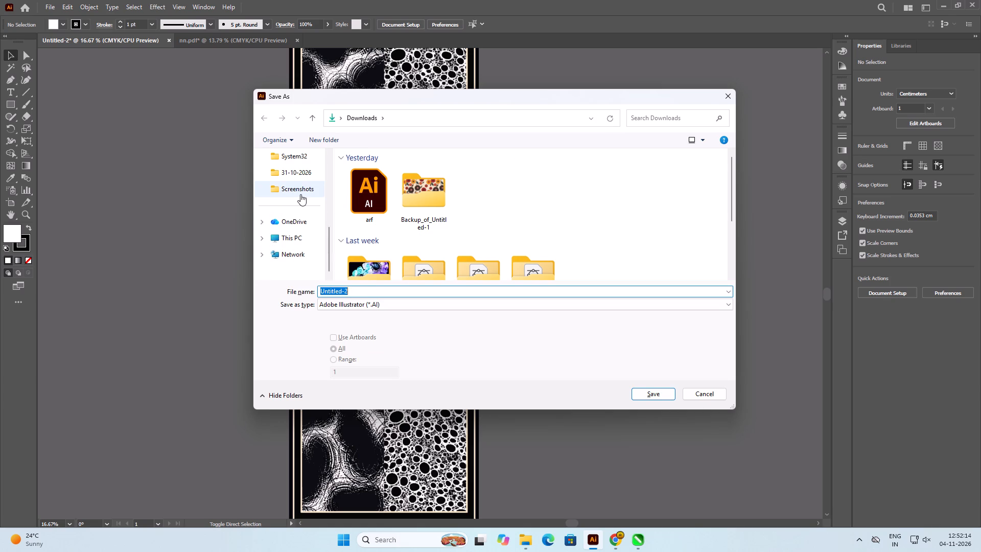
{"action": "scroll", "coordinate": [300, 176], "scroll_direction": "up", "scroll_amount": 1}
{"action": "left_click", "coordinate": [300, 190]}
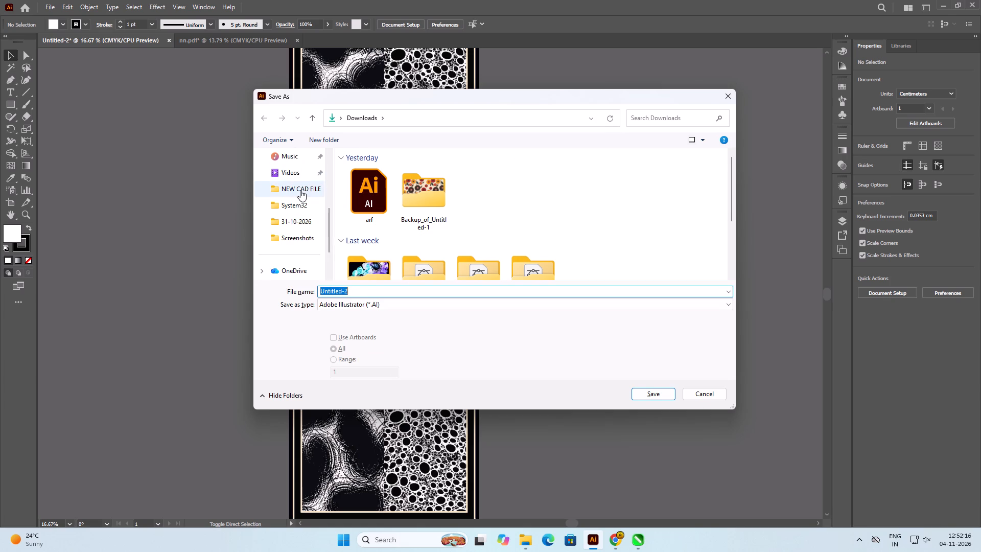
{"action": "scroll", "coordinate": [422, 227], "scroll_direction": "down", "scroll_amount": 15}
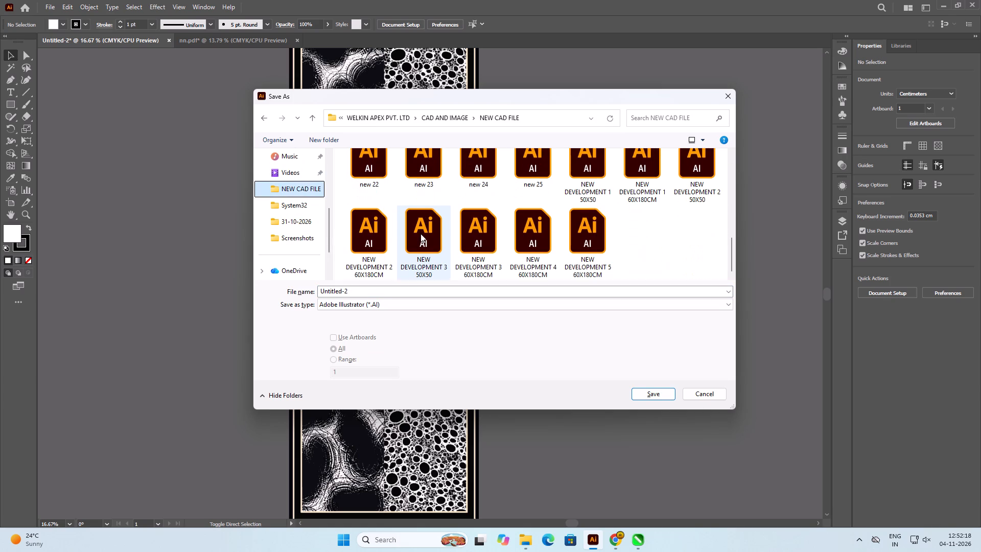
{"action": "scroll", "coordinate": [421, 234], "scroll_direction": "down", "scroll_amount": 8}
{"action": "left_click", "coordinate": [360, 290]}
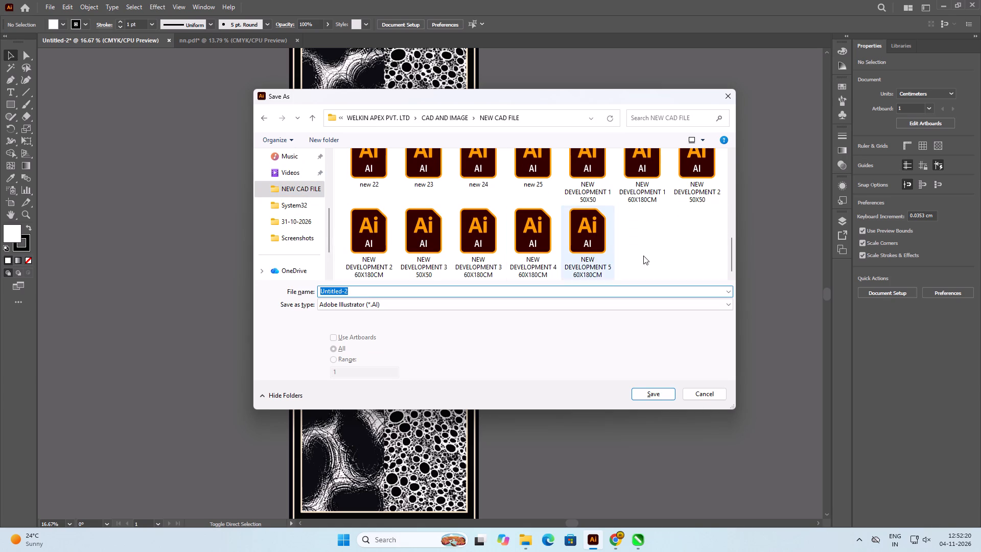
{"action": "left_click", "coordinate": [587, 256]}
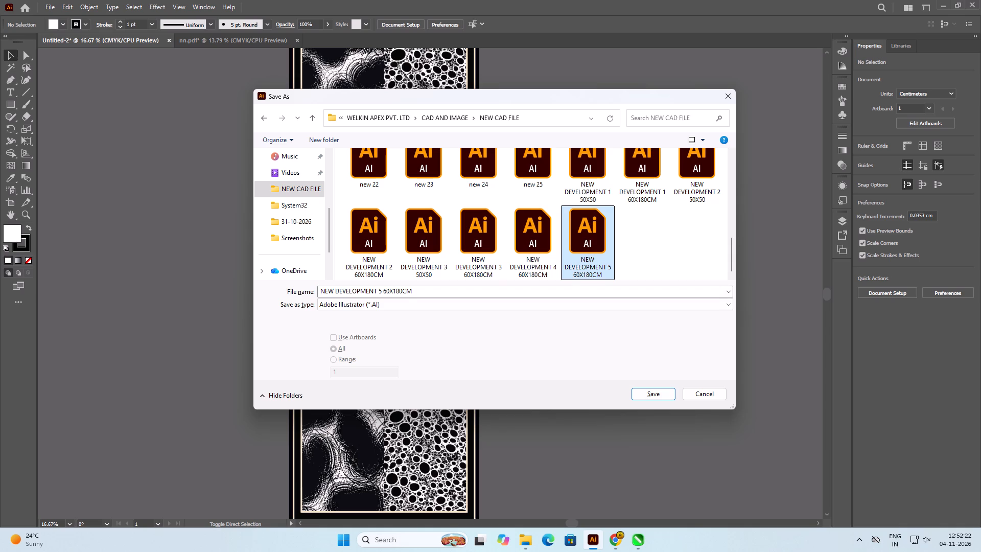
{"action": "left_click", "coordinate": [380, 289]}
{"action": "left_click", "coordinate": [380, 289]}
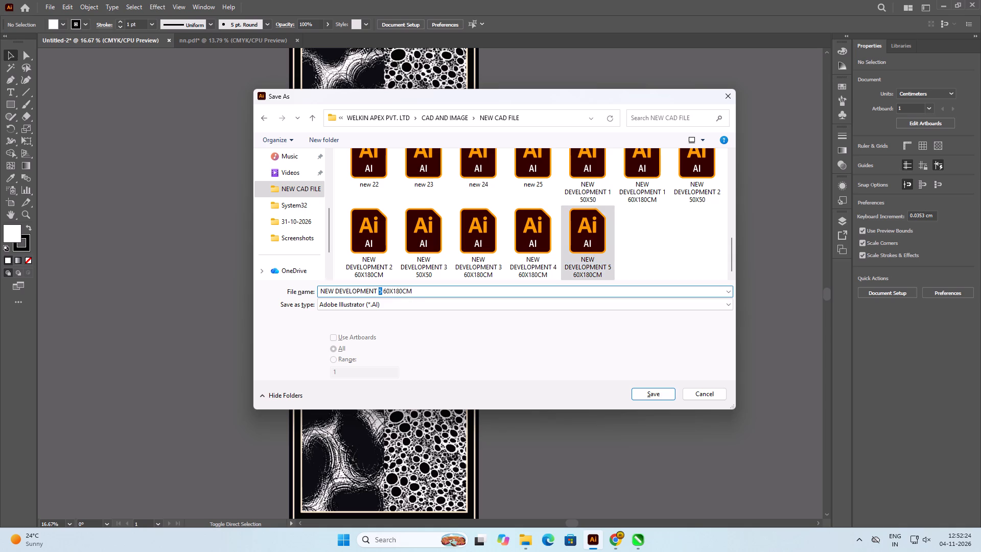
{"action": "key", "text": "6"}
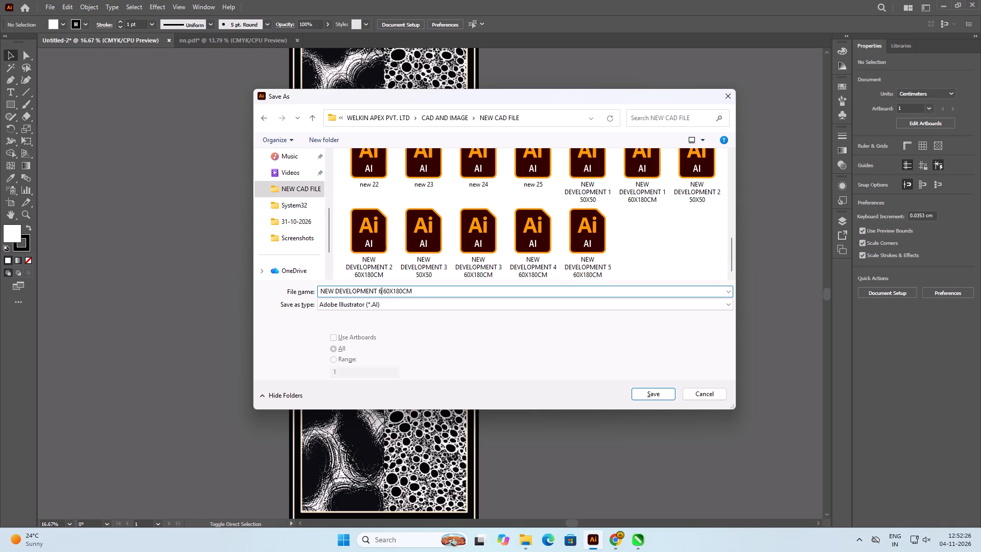
{"action": "left_click", "coordinate": [383, 288]}
{"action": "left_click", "coordinate": [430, 291]}
{"action": "left_click", "coordinate": [653, 394]}
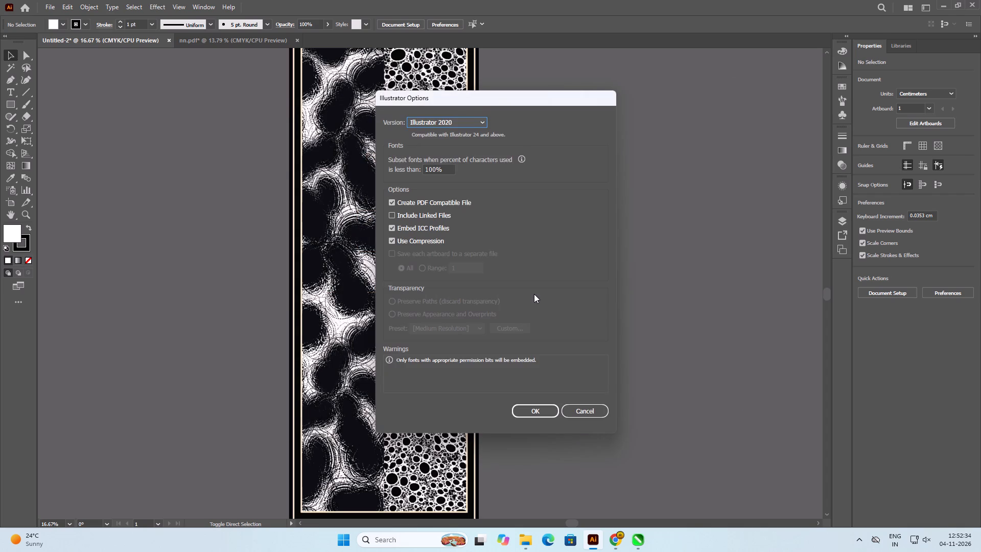
{"action": "left_click", "coordinate": [538, 413]}
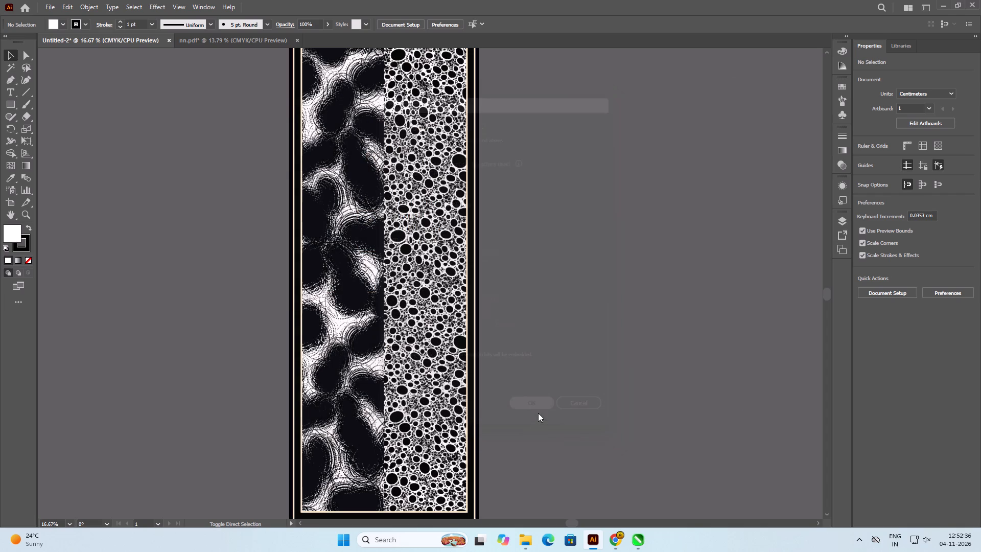